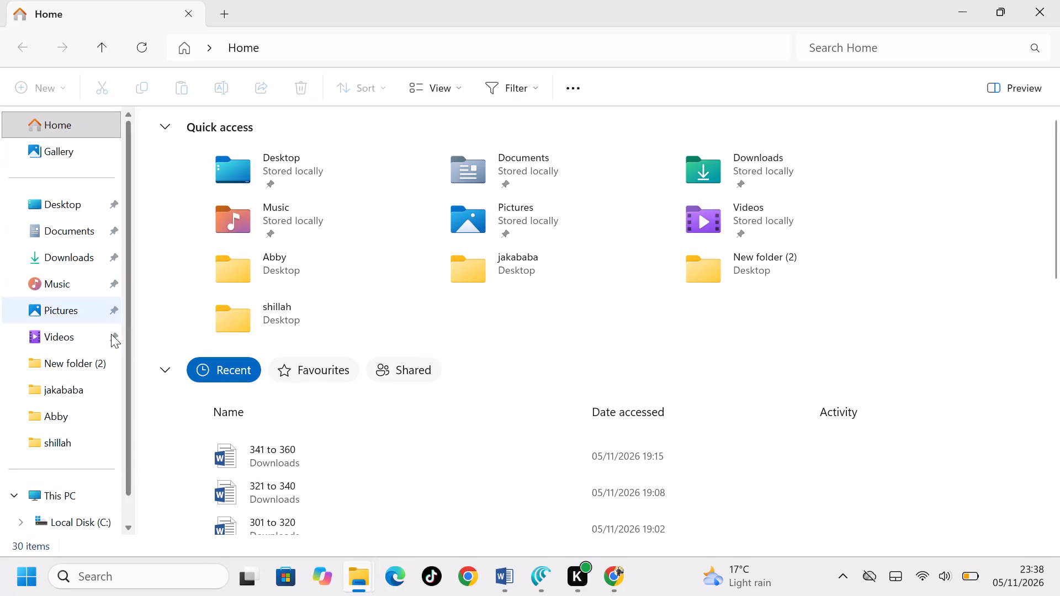
Open the 401-420 document from the jakababa folder.
double_click(93, 385)
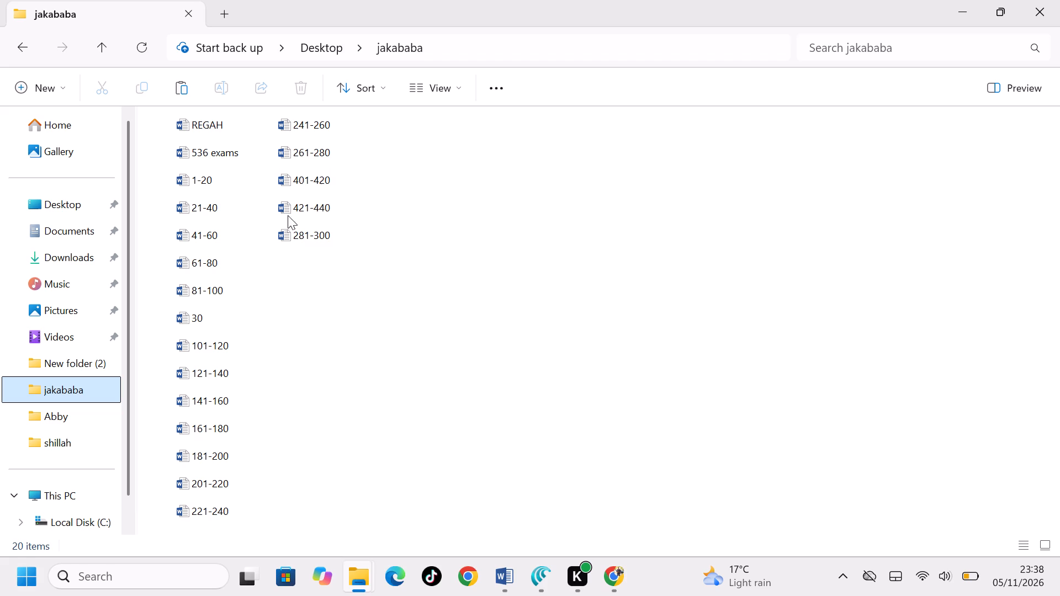
double_click(305, 186)
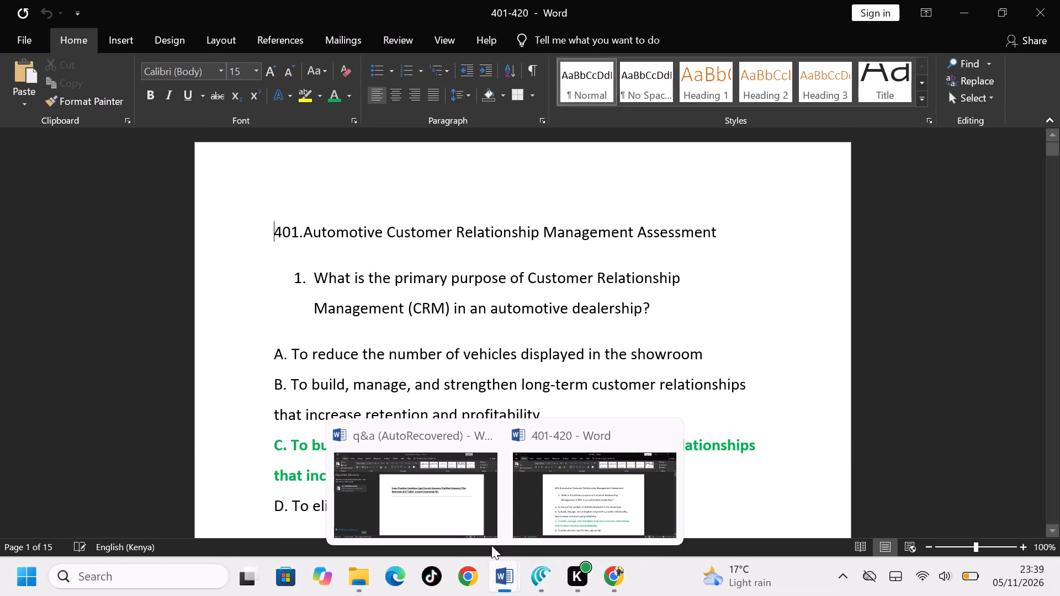
Copy the "Exam Practice Questions And Correct Answers…" text with its divider line from the q&a document and paste it after the 401 heading in 401-420.
click(482, 527)
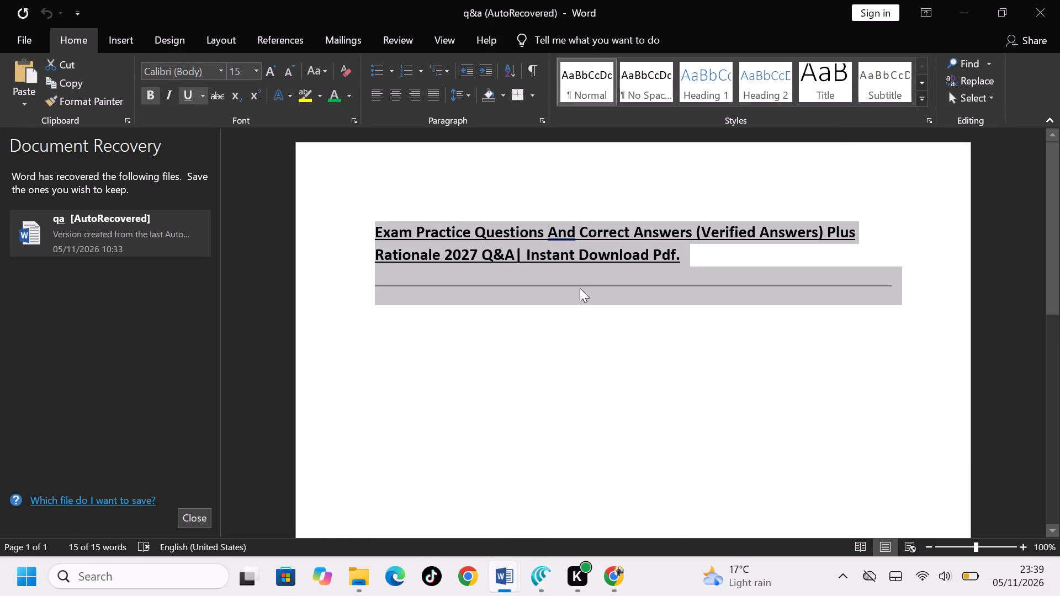
key(ctrl+c)
key(ctrl+c)
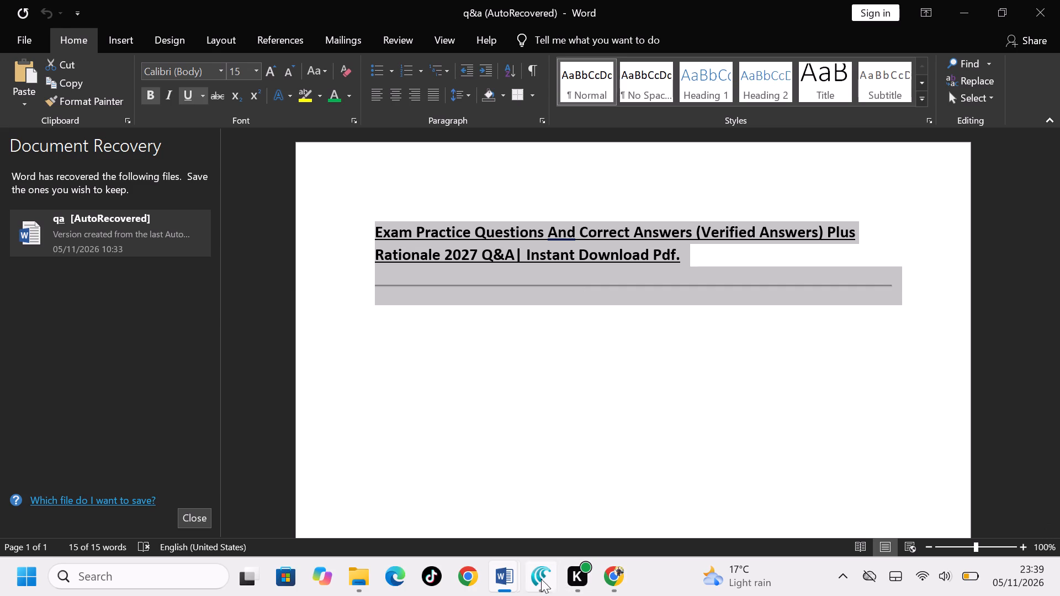
click(510, 580)
click(594, 514)
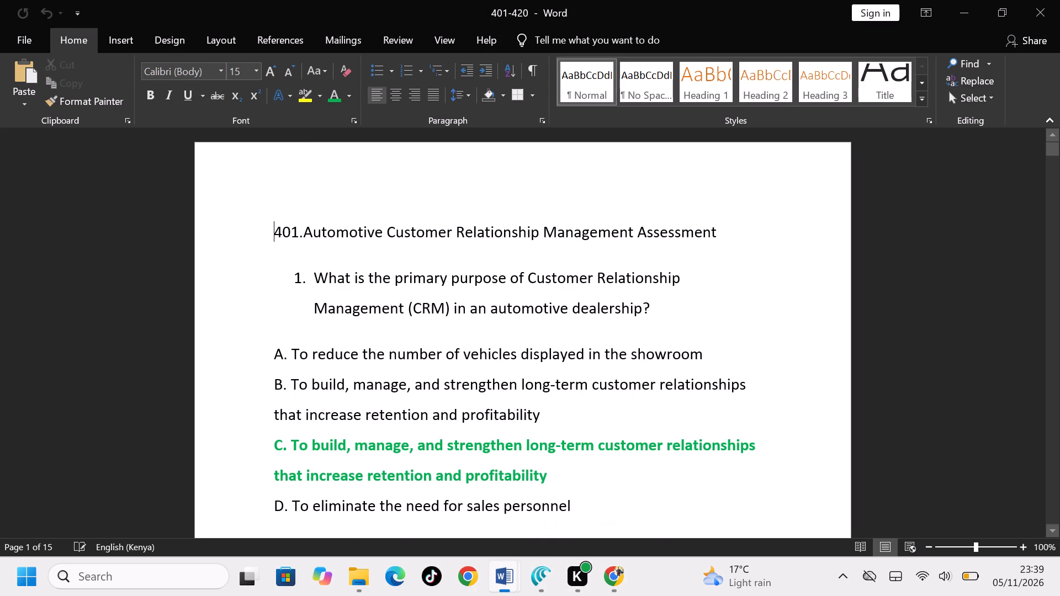
click(746, 224)
key(ctrl+v)
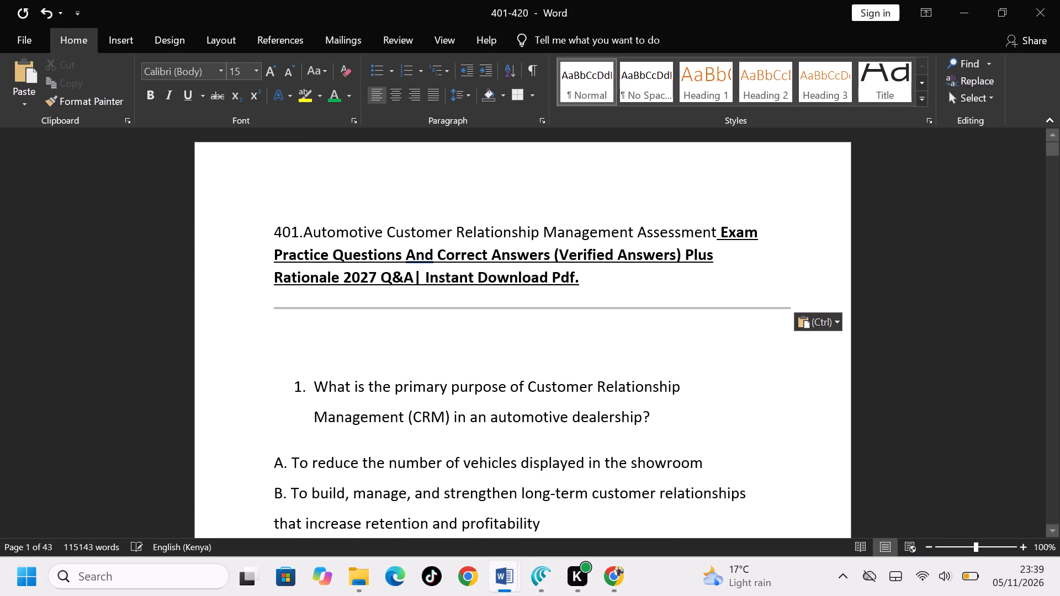
Search the document for "40" and go to the 401 Automotive Customer Relationship Management Assessment heading.
key(ctrl+f)
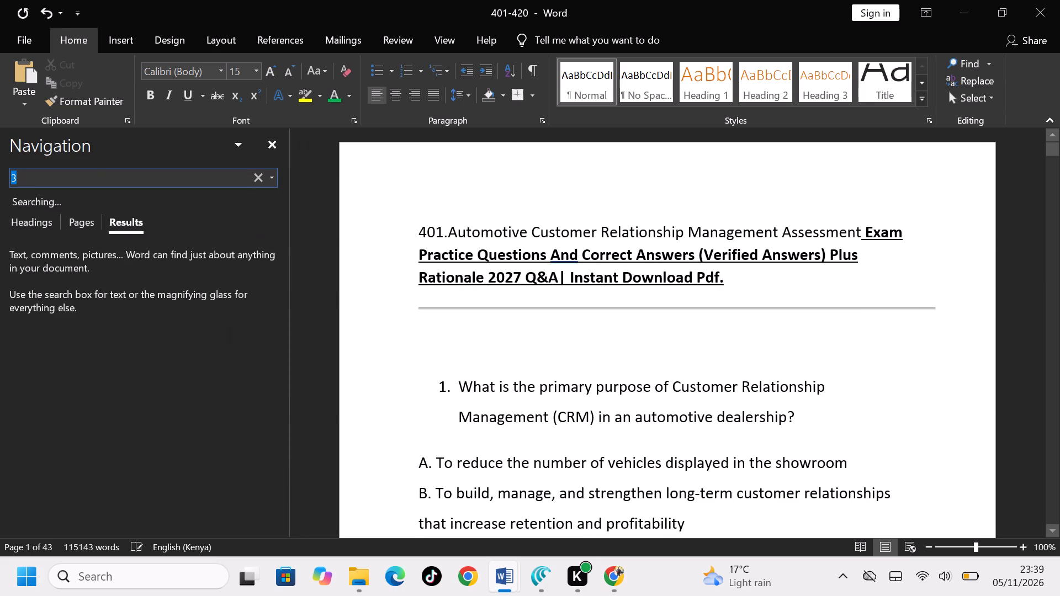
click(205, 178)
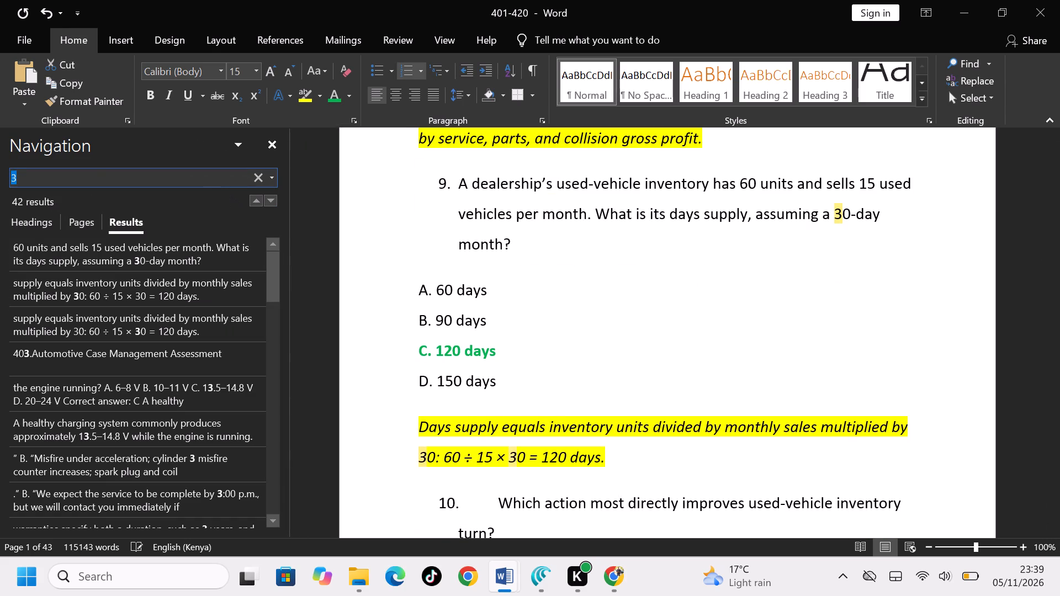
key(BackSpace)
text(40)
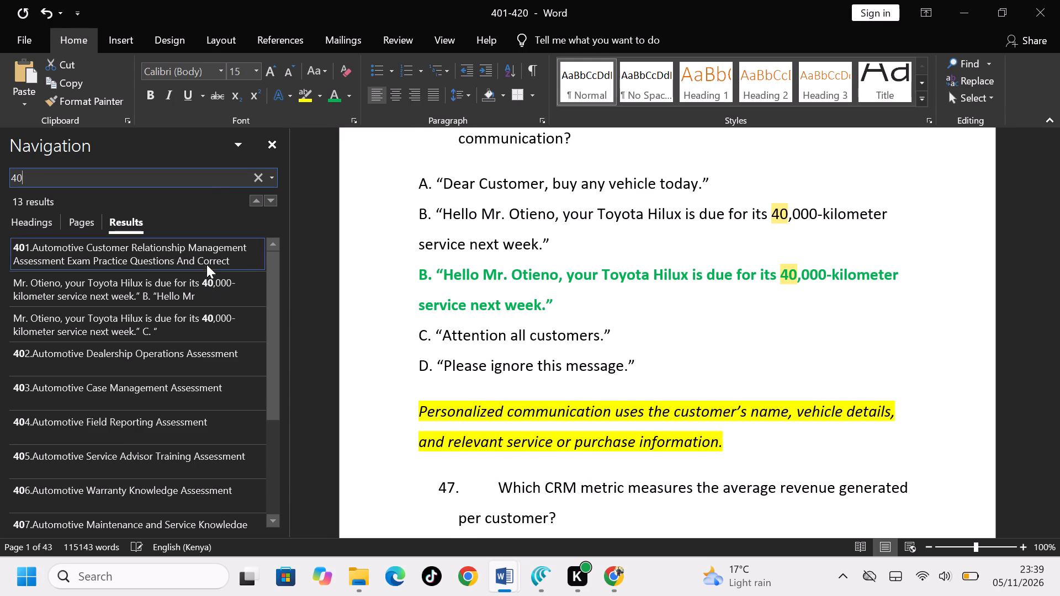
scroll(489, 283, up, 4)
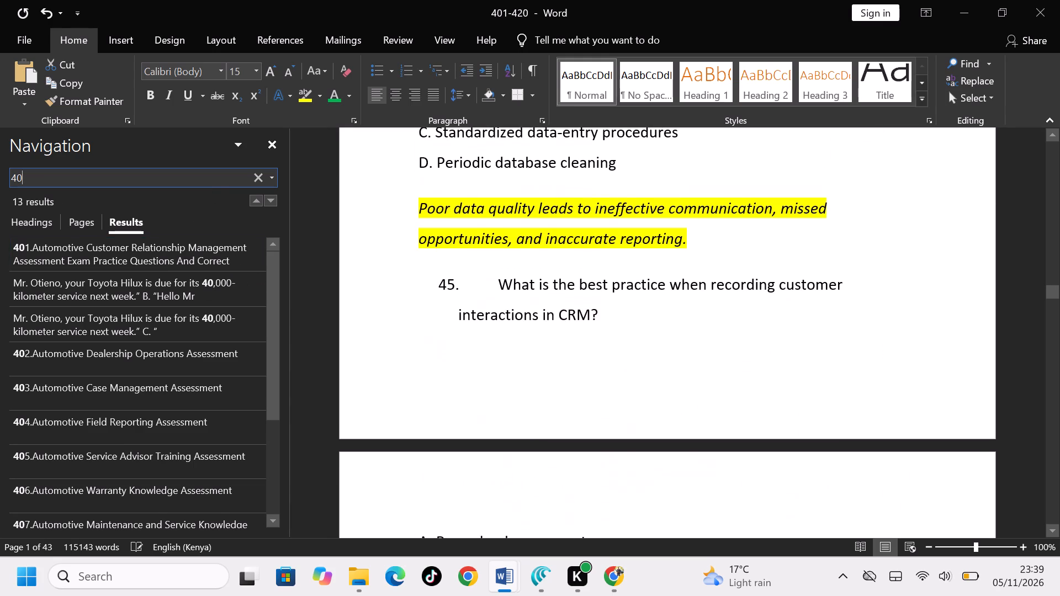
click(211, 255)
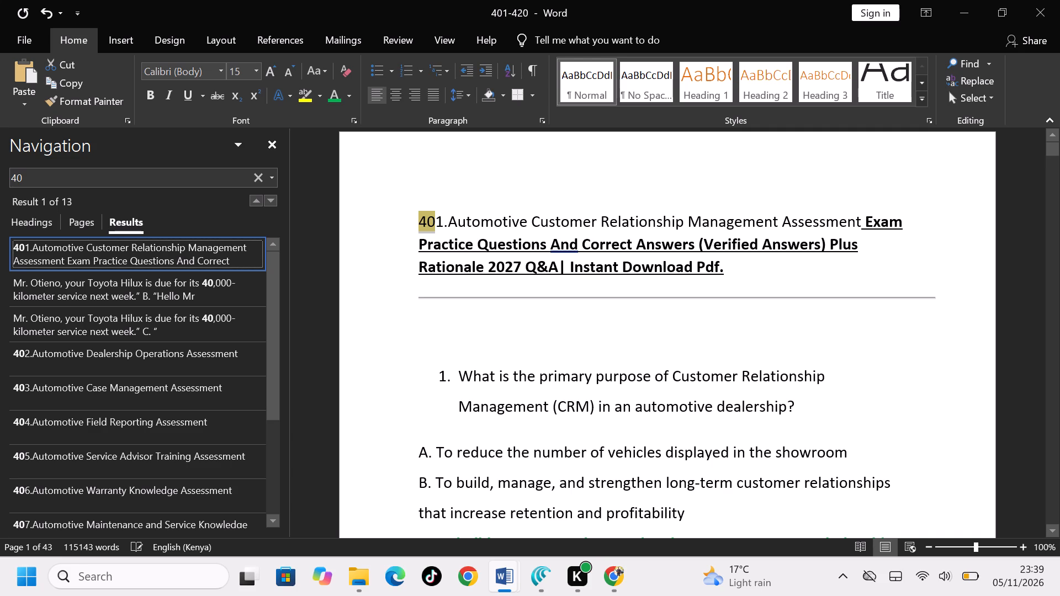
Format the whole 401 heading, including the pasted exam text, as 28 pt, bold, underlined and dark red.
click(764, 269)
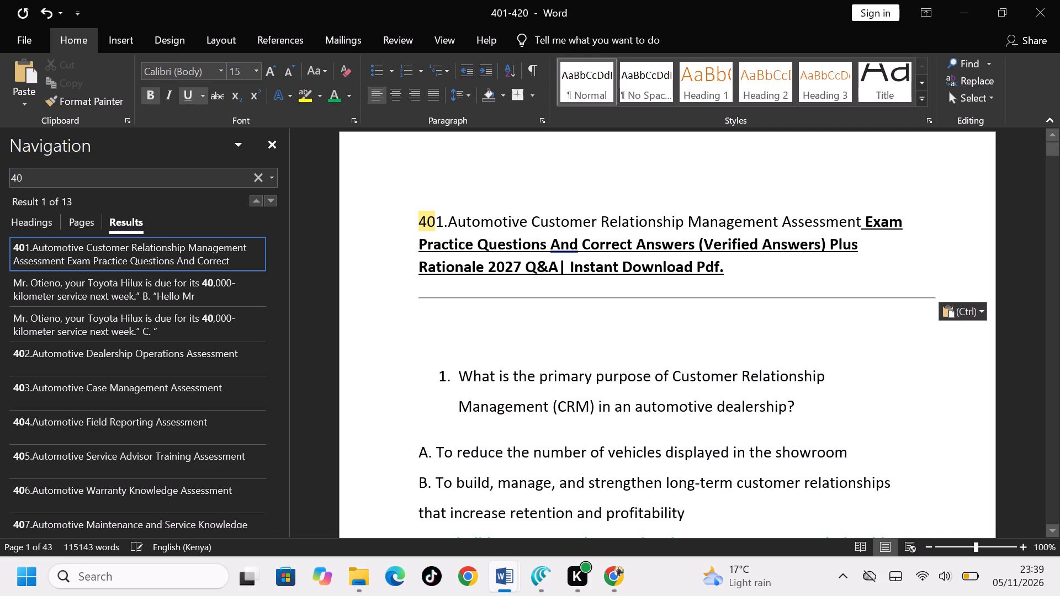
drag(764, 269, 367, 58)
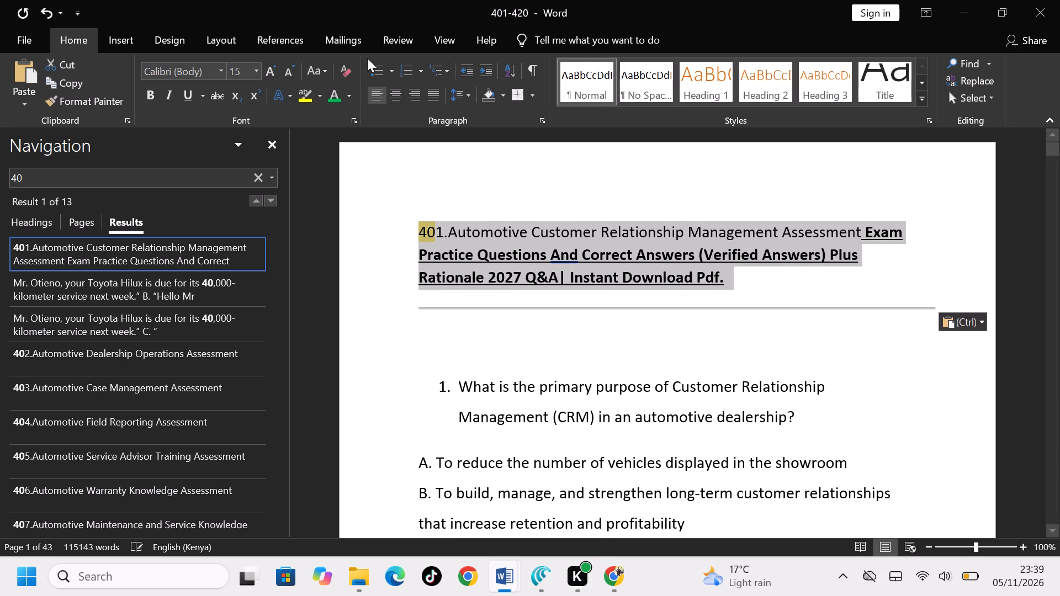
key(ctrl+shift+period)
key(ctrl+shift+period)
key(ctrl+shift+period)
key(ctrl+shift+period)
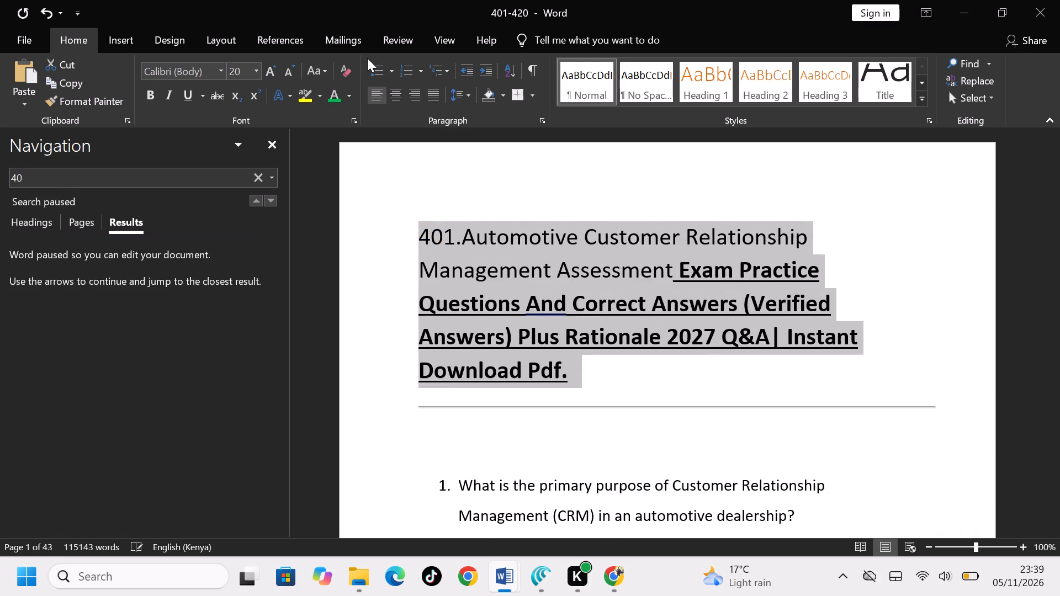
key(ctrl+shift+period)
key(ctrl+shift+period)
key(ctrl+shift+period)
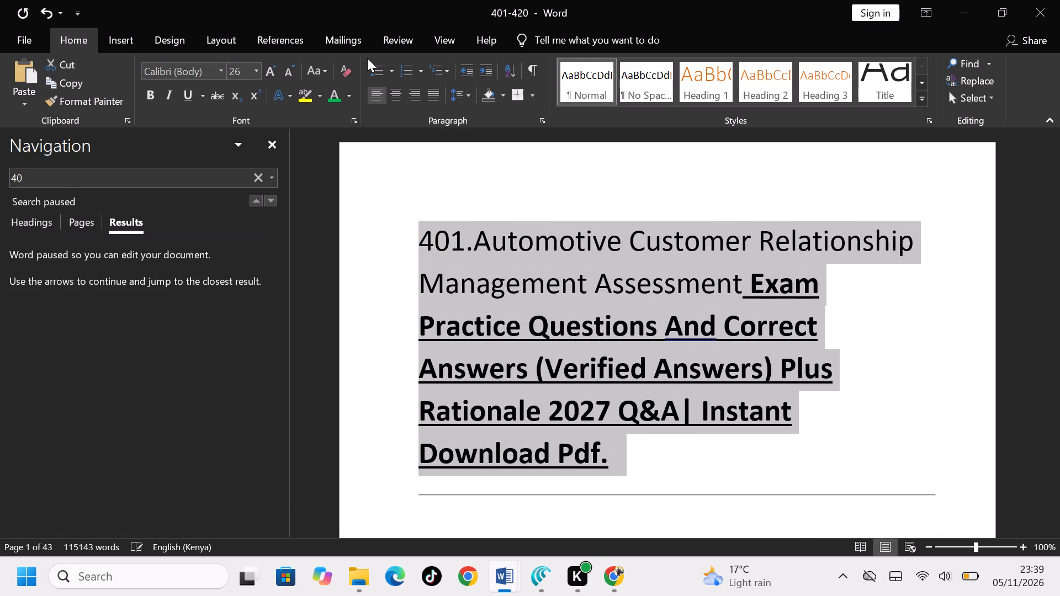
key(ctrl+b)
key(ctrl+u)
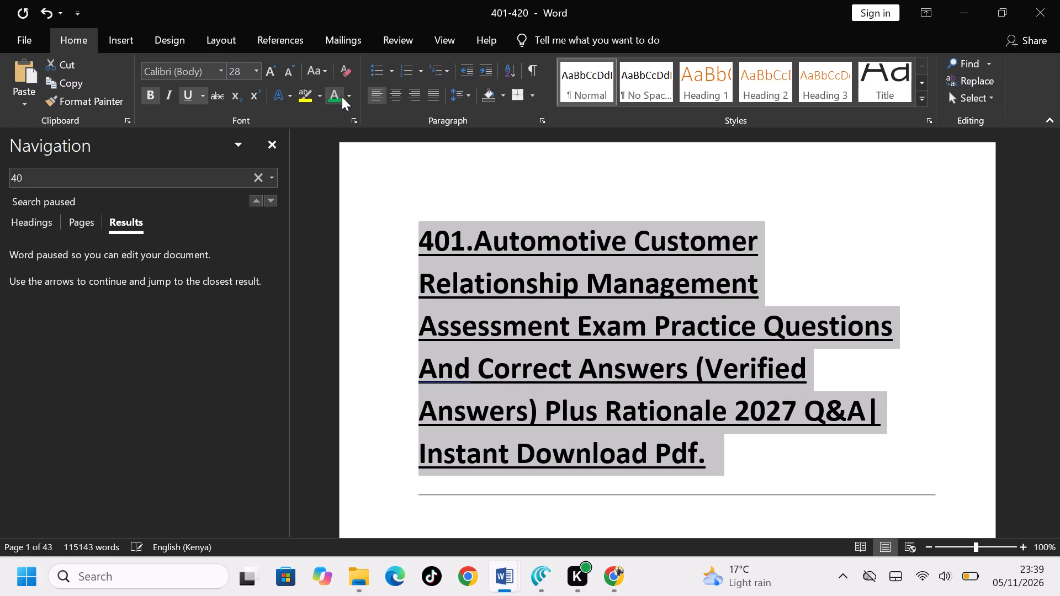
click(349, 98)
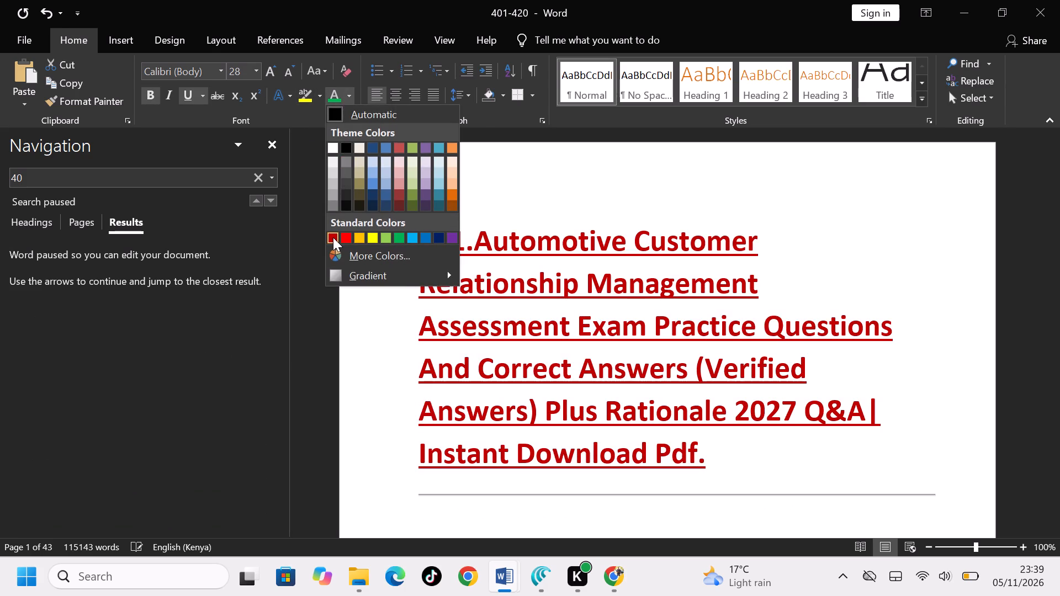
click(333, 237)
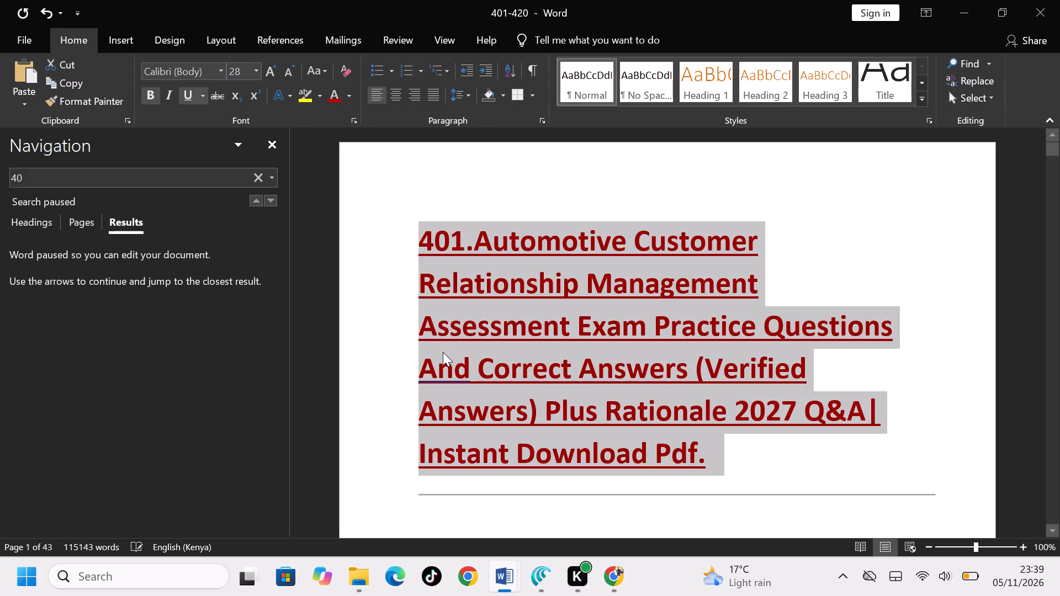
click(443, 352)
Go to the 402 Automotive Dealership Operations Assessment heading and paste the copied exam text and divider line after it.
click(270, 199)
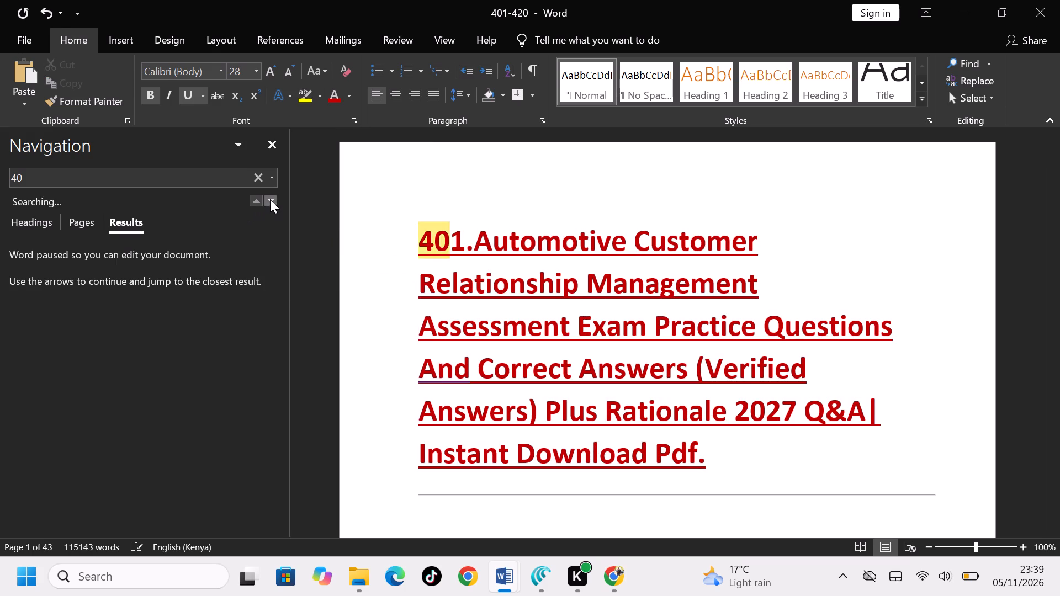
click(138, 373)
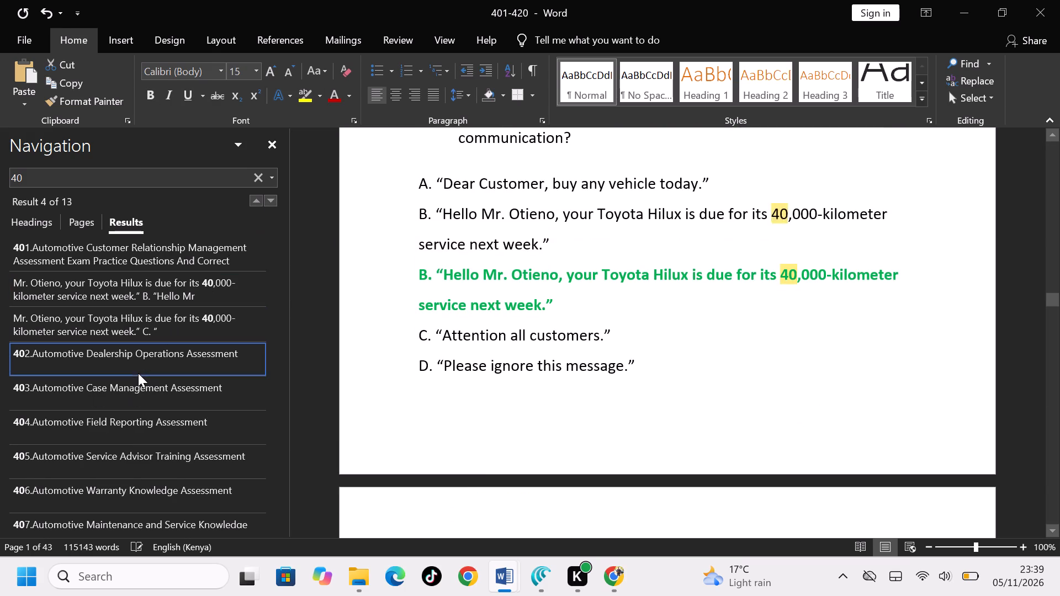
click(810, 210)
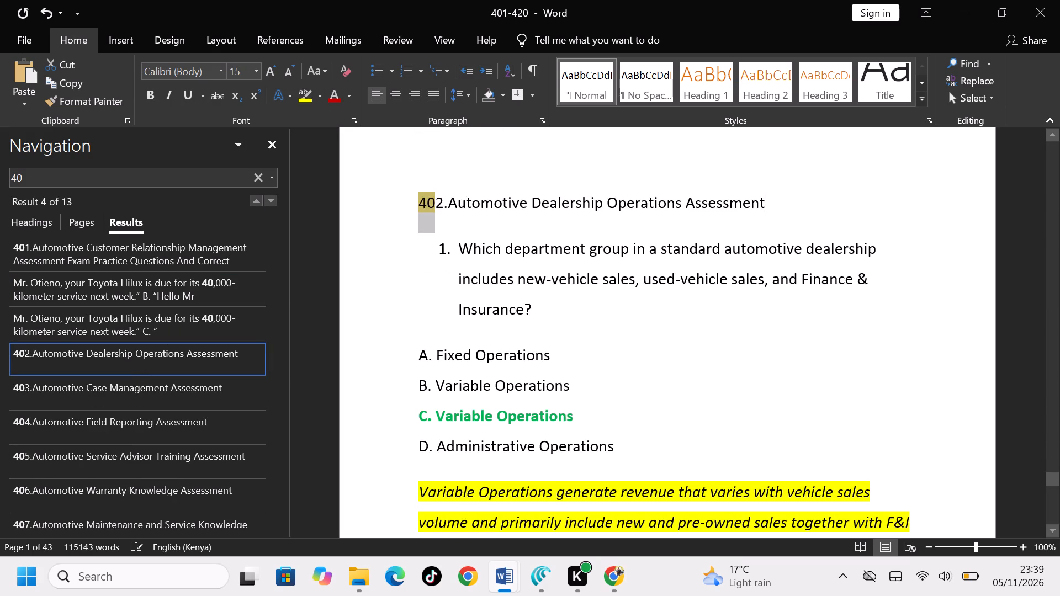
key(ctrl+v)
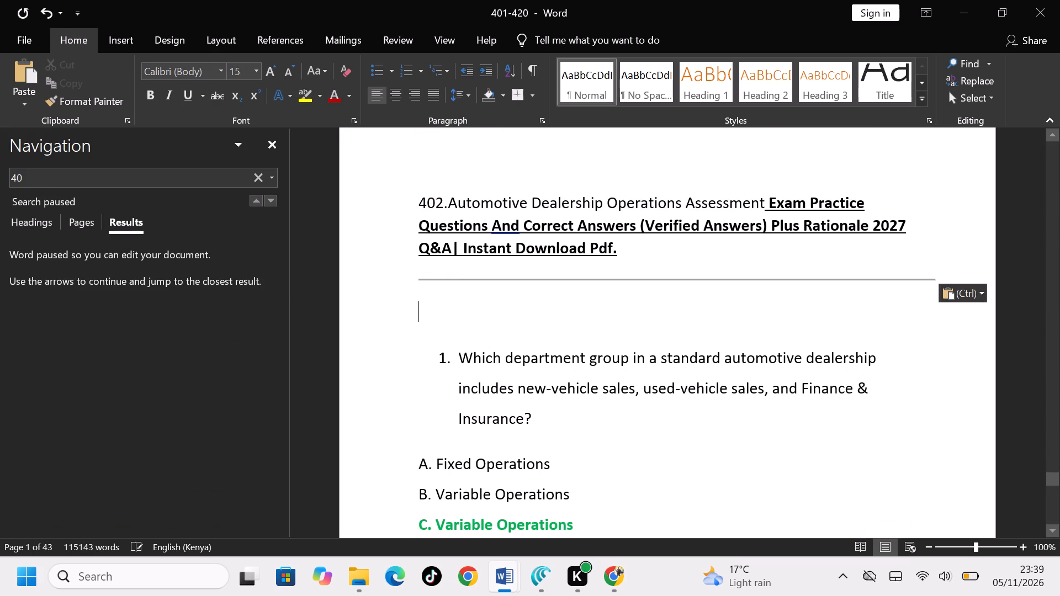
Format the whole 402 heading, including the pasted exam text, as 28 pt, bold, underlined and dark red.
click(649, 247)
drag(649, 247, 443, 225)
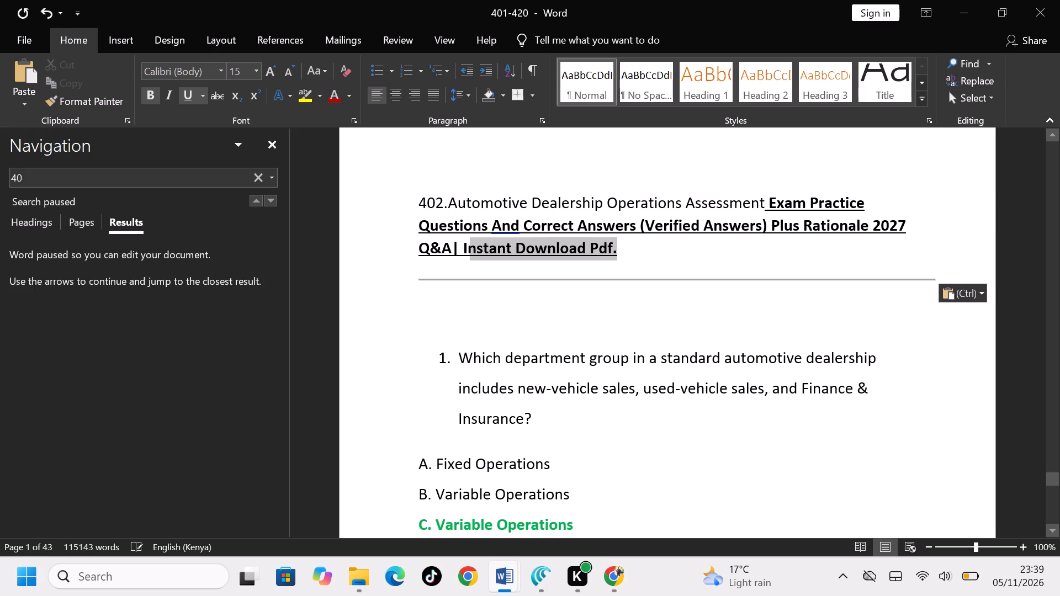
drag(443, 225, 376, 199)
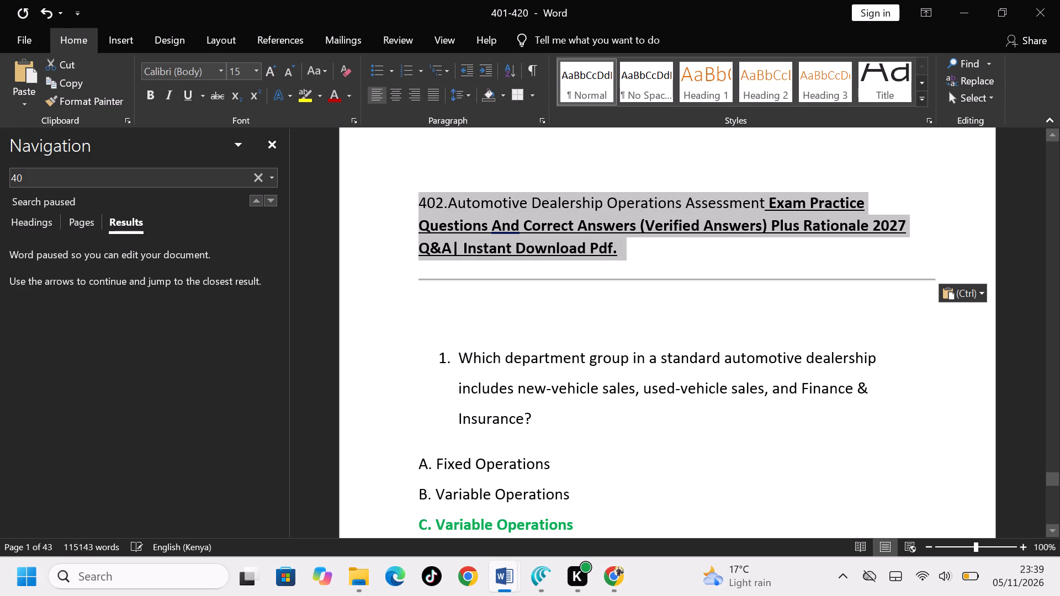
key(ctrl+shift+period)
key(ctrl+shift+period)
key(ctrl+shift+period)
key(ctrl+shift+period)
key(ctrl+shift+period)
key(ctrl+shift+period)
key(ctrl+shift+period)
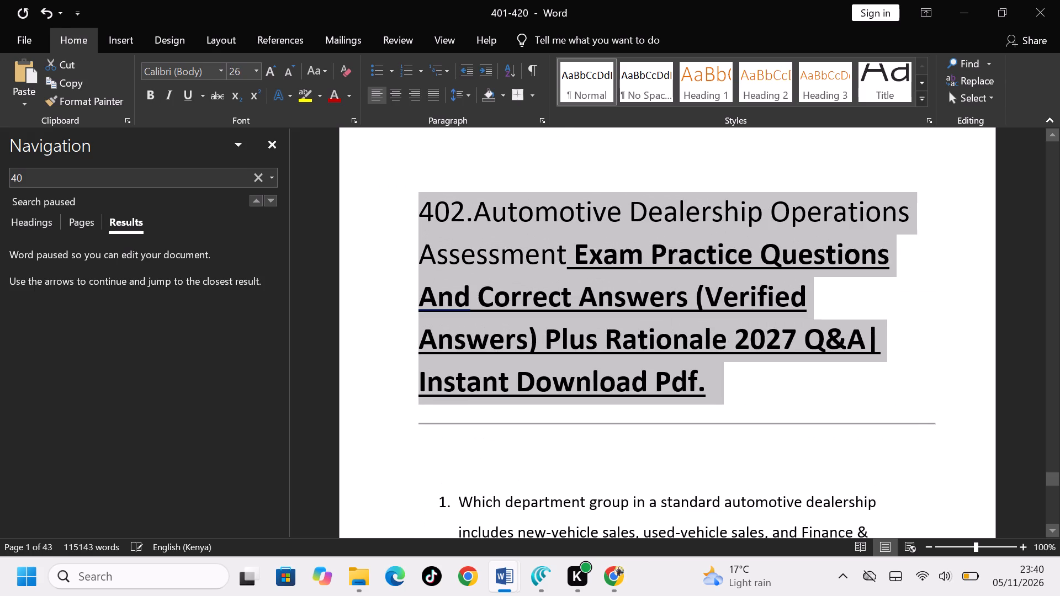
key(ctrl+b)
key(ctrl+u)
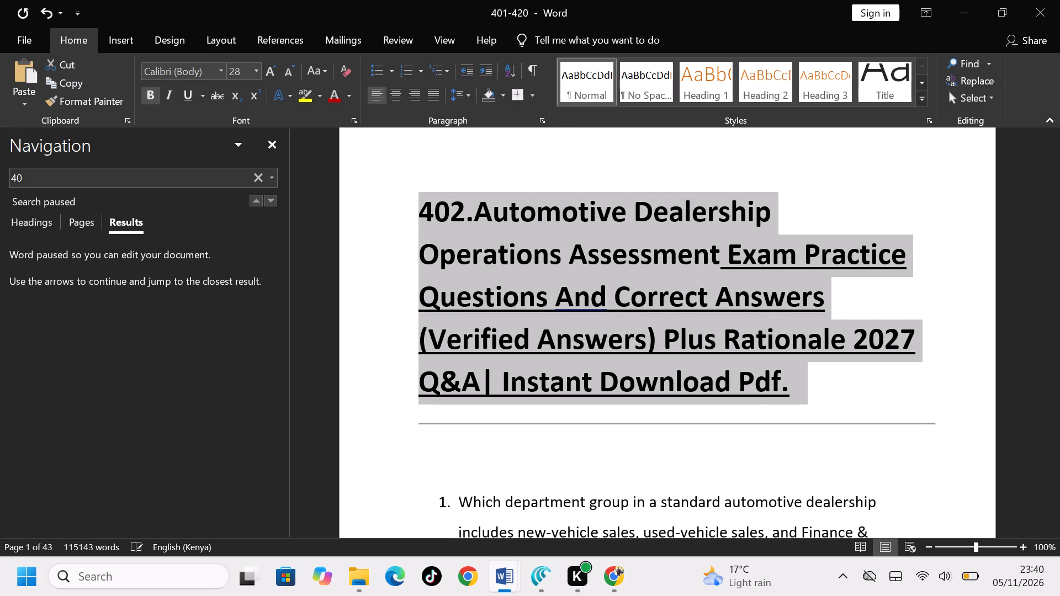
click(327, 95)
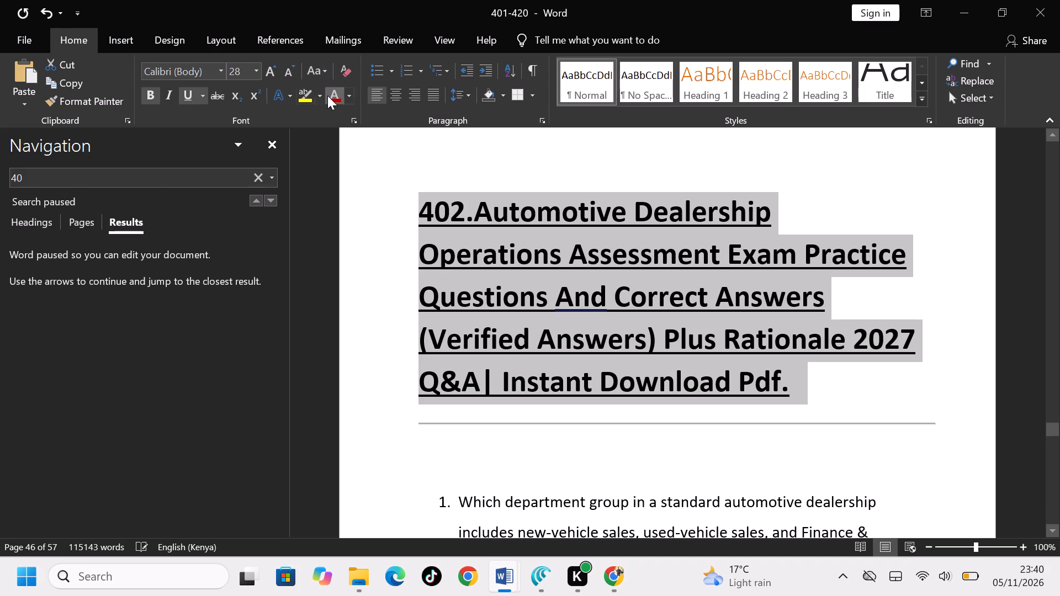
Go to the 403 Automotive Case Management Assessment heading and paste the copied exam text and divider line after it.
click(275, 199)
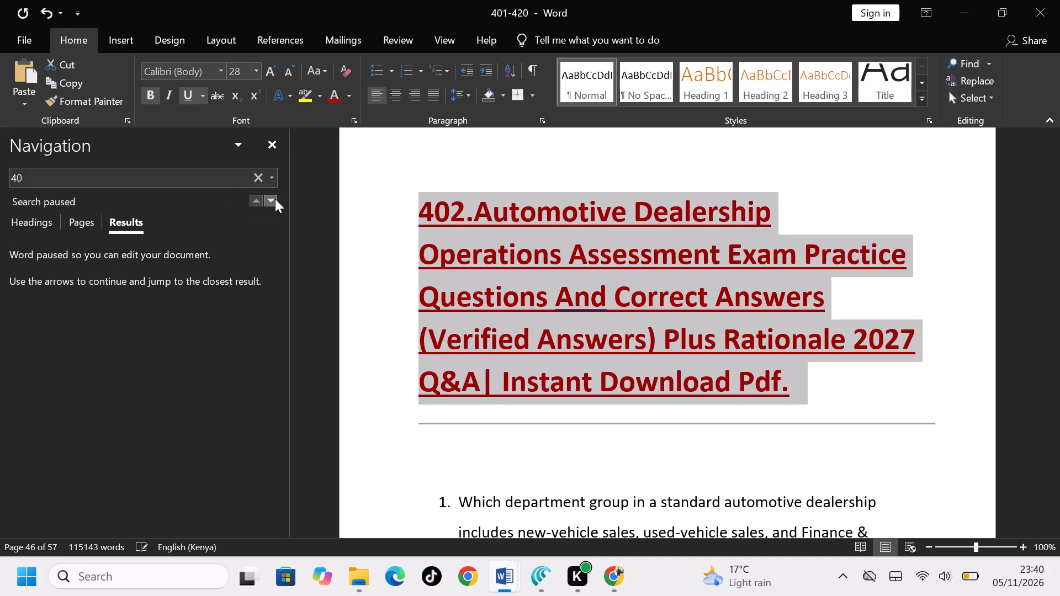
click(275, 199)
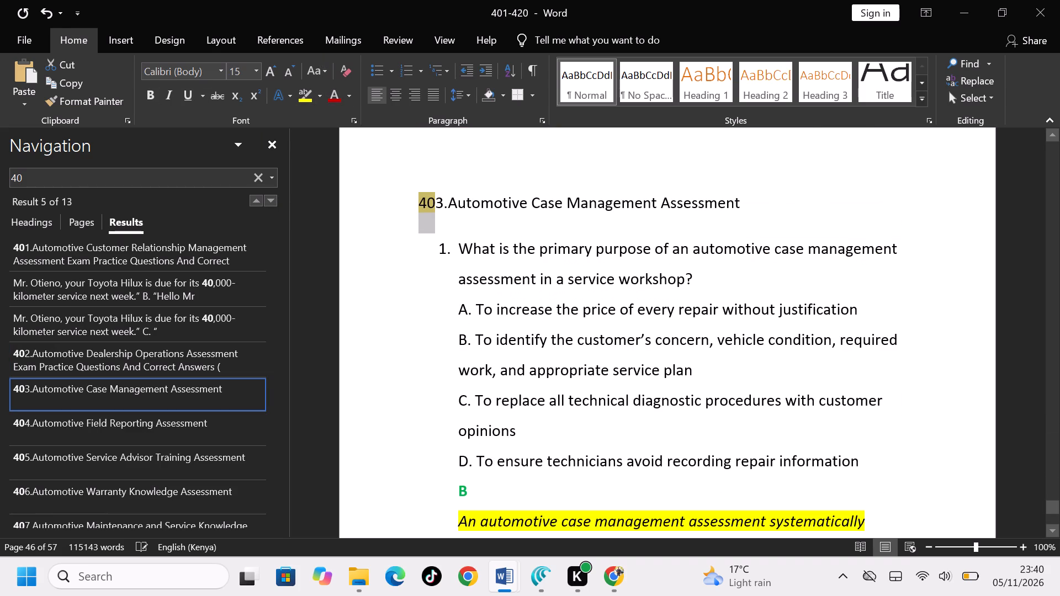
click(760, 199)
key(ctrl+v)
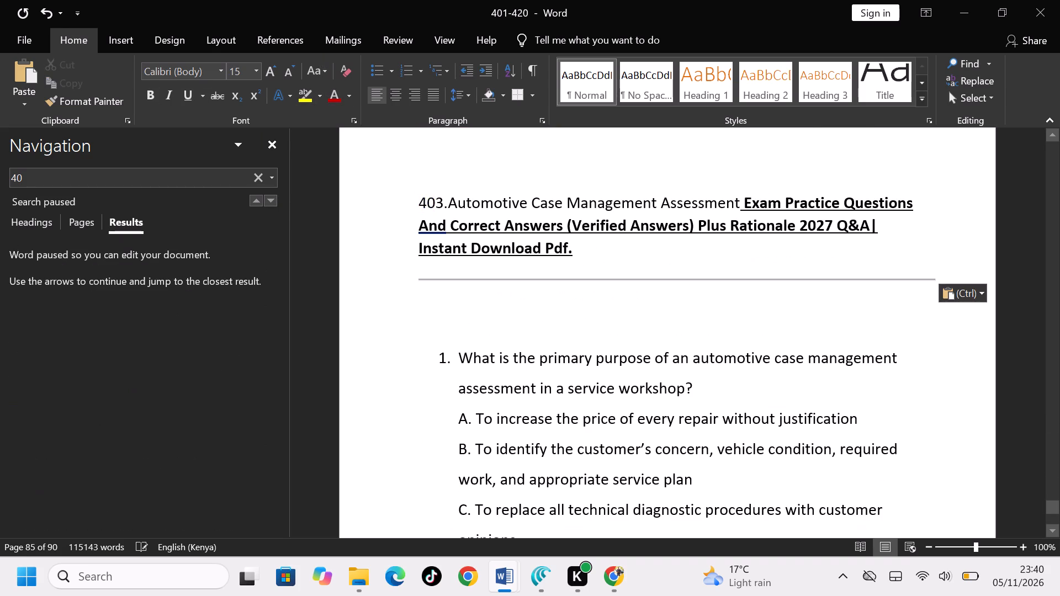
Format the whole 403 heading, including the pasted exam text, as 28 pt, bold, underlined and dark red.
click(591, 267)
click(616, 243)
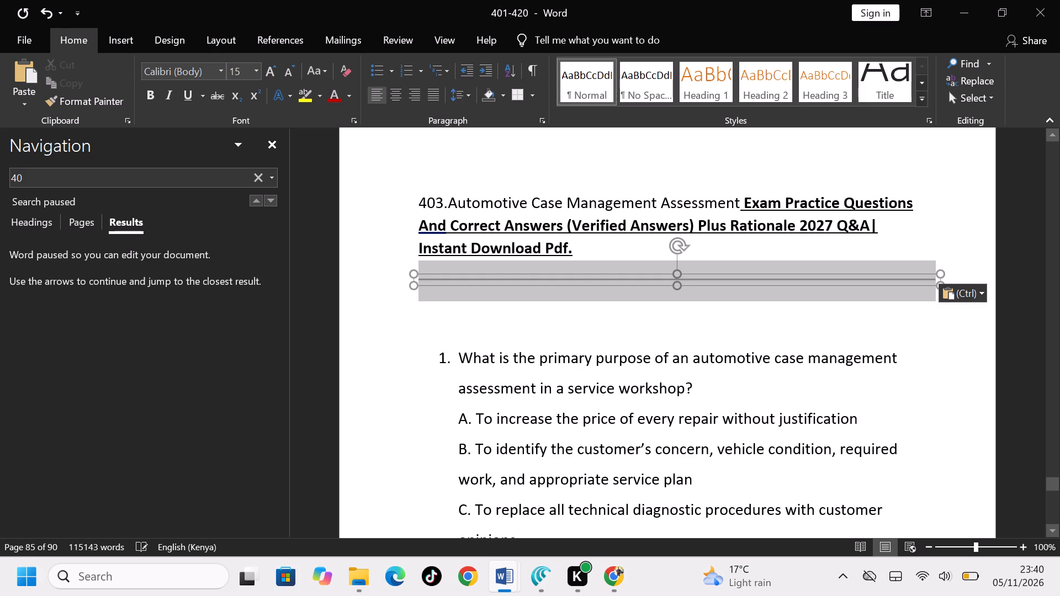
click(616, 243)
click(616, 243)
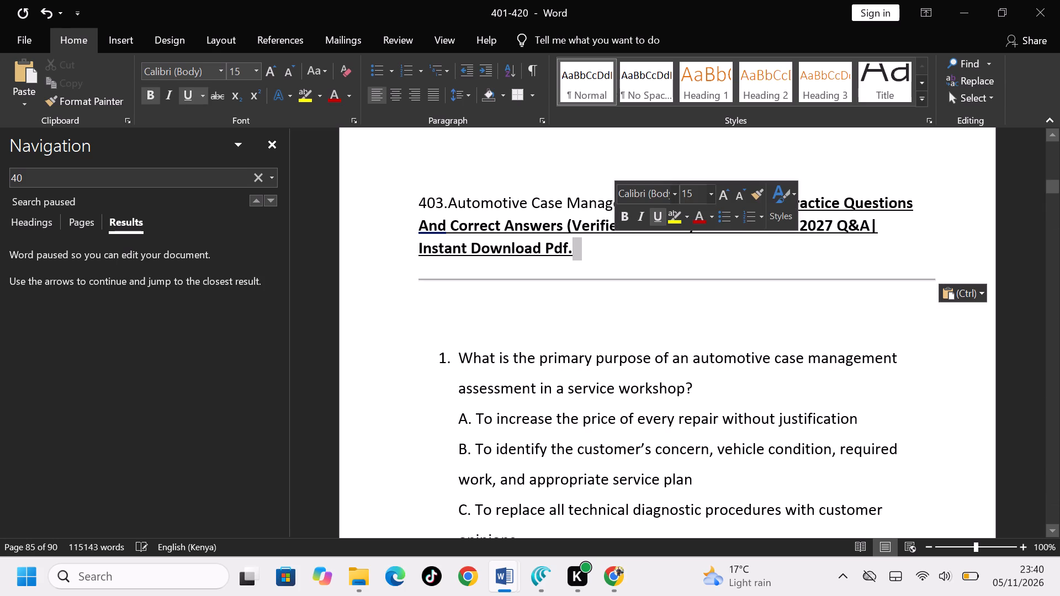
click(608, 266)
click(586, 257)
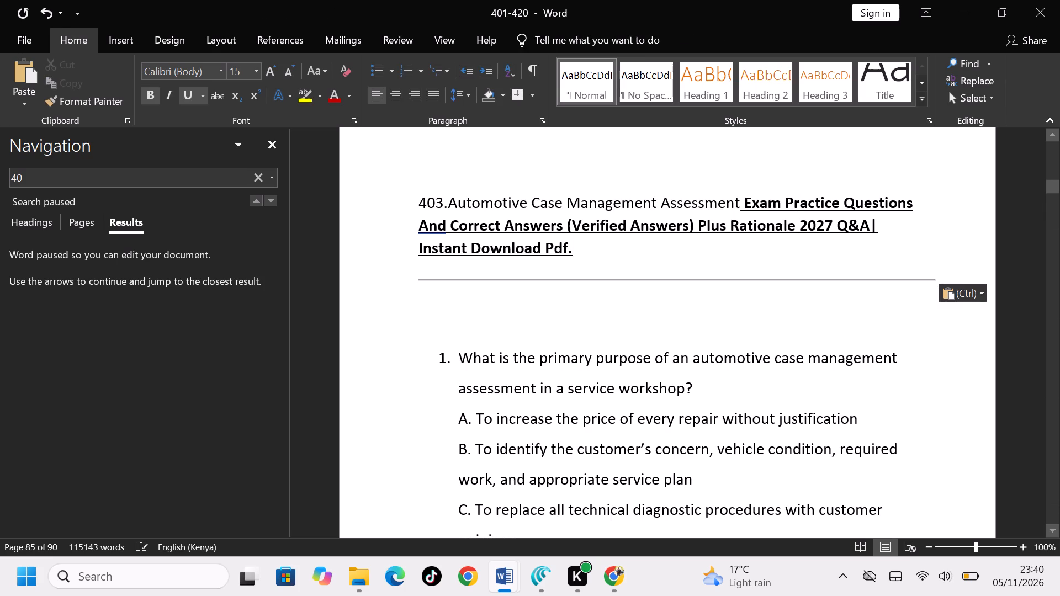
drag(586, 257, 432, 203)
key(ctrl+shift+period)
key(ctrl+shift+period)
key(ctrl+shift+period)
key(ctrl+shift+period)
key(ctrl+shift+period)
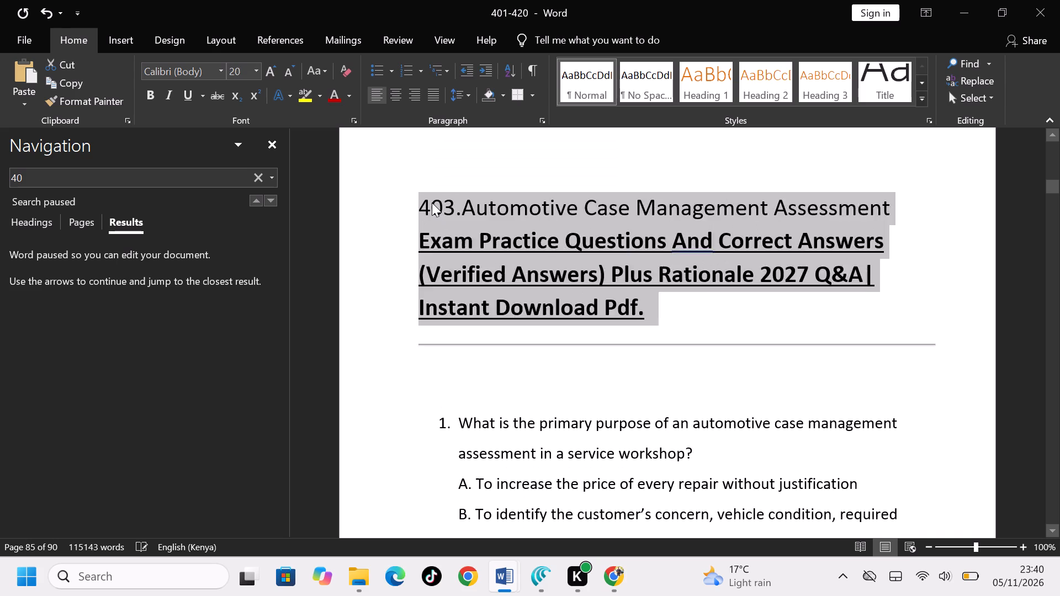
key(ctrl+shift+period)
key(ctrl+shift+period)
key(ctrl+b)
key(ctrl+u)
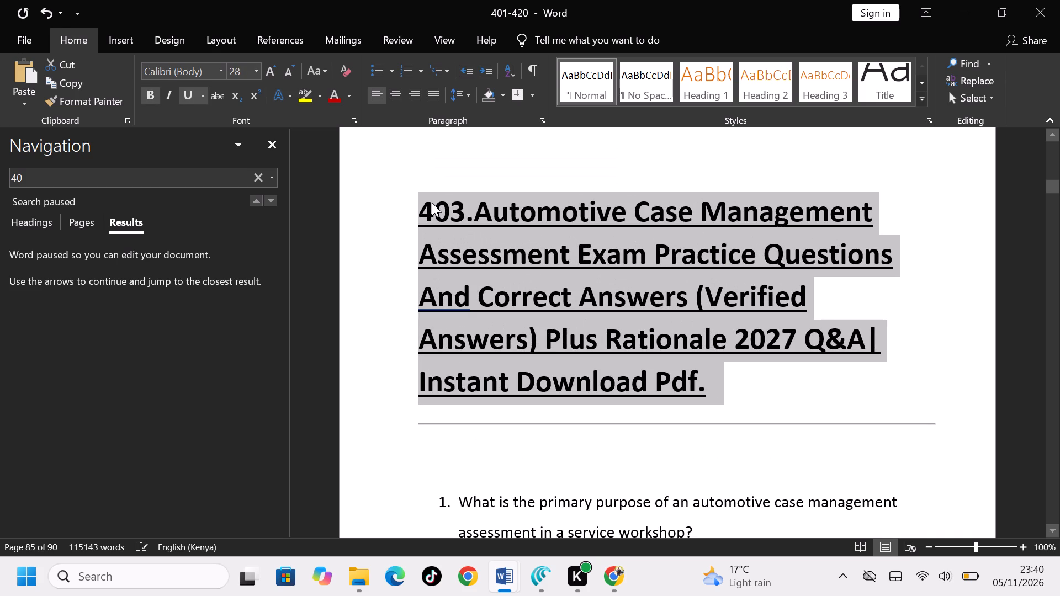
click(329, 87)
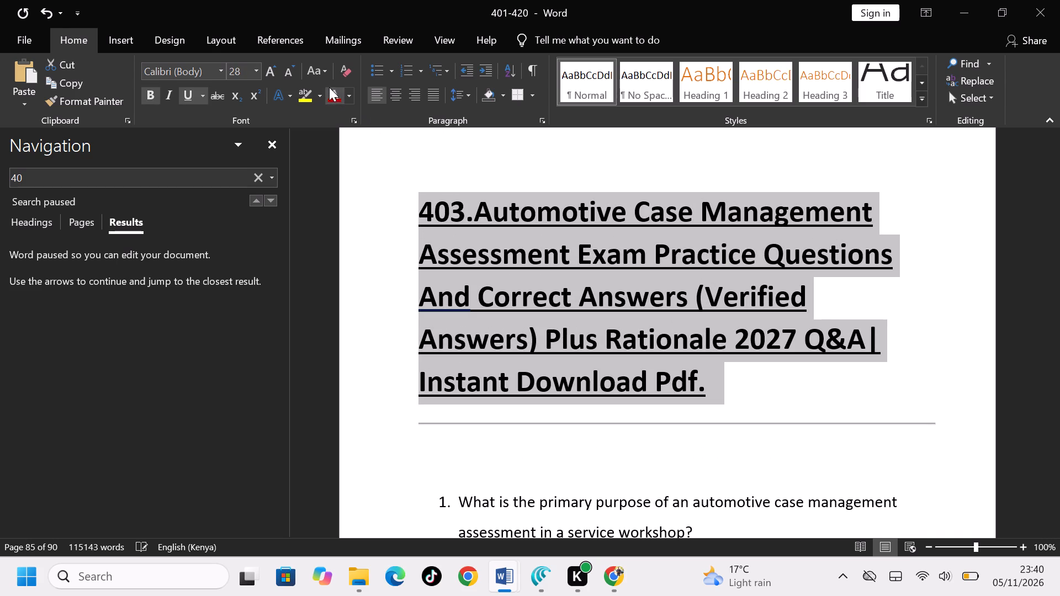
Go to the 404 Automotive Field Reporting Assessment heading and paste the copied exam text and divider line after it.
click(274, 198)
click(274, 198)
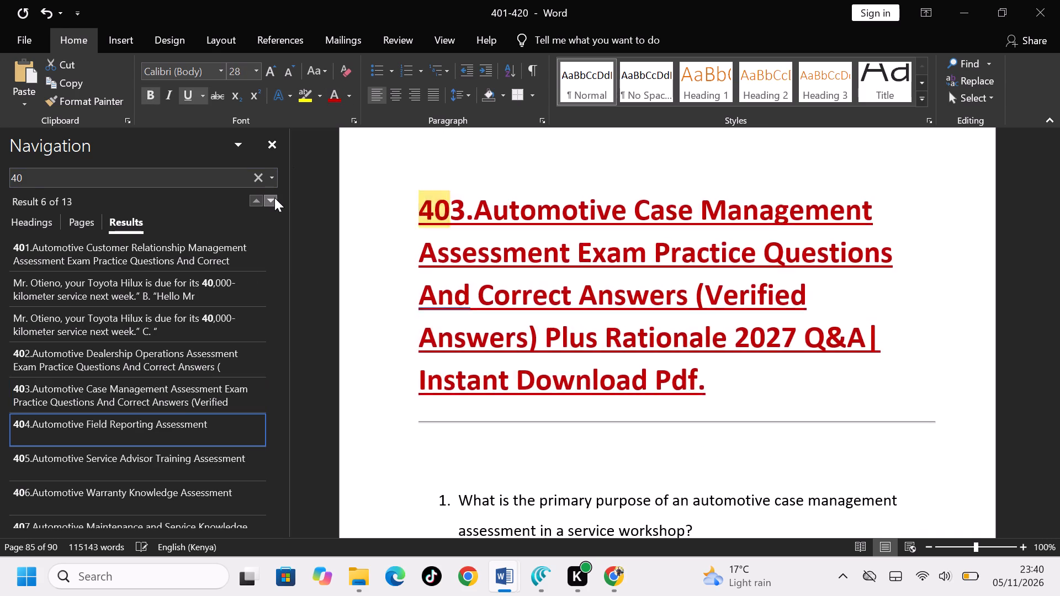
click(751, 204)
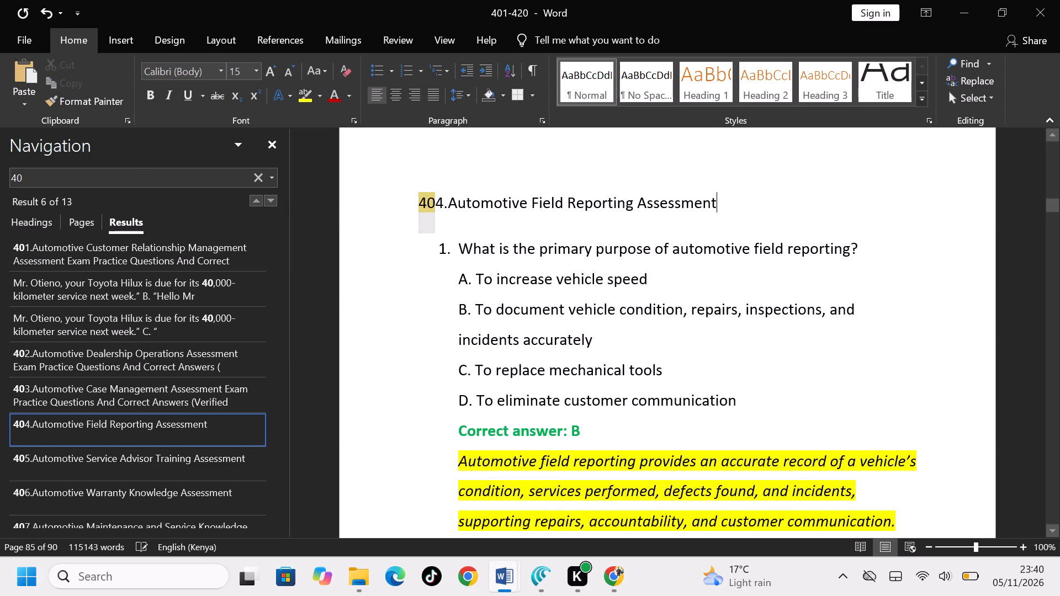
key(ctrl+v)
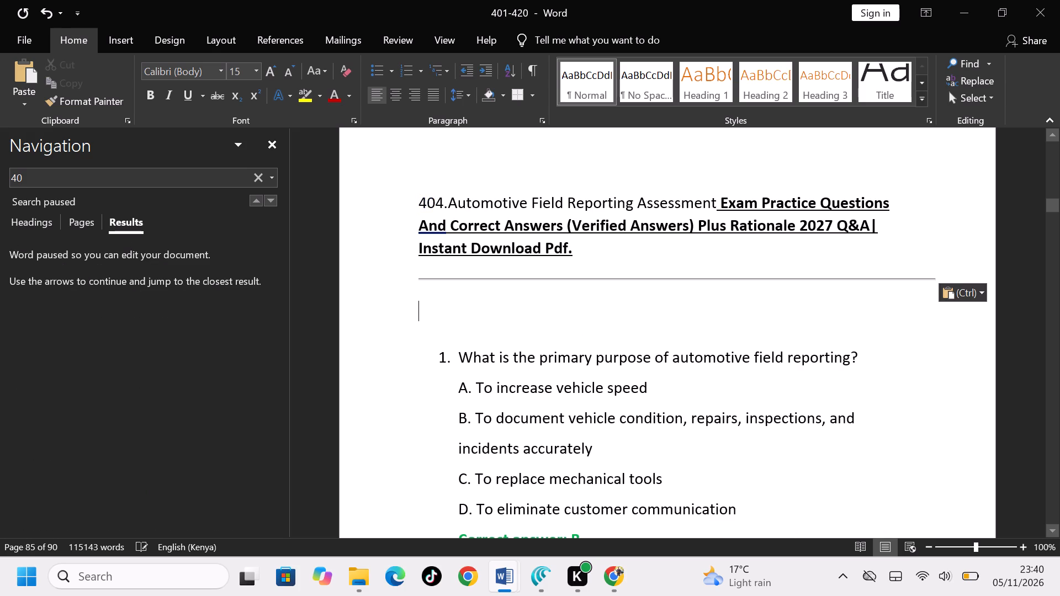
Format the whole 404 heading, including the pasted exam text, as 28 pt, bold, underlined and dark red.
click(601, 242)
drag(598, 252, 421, 203)
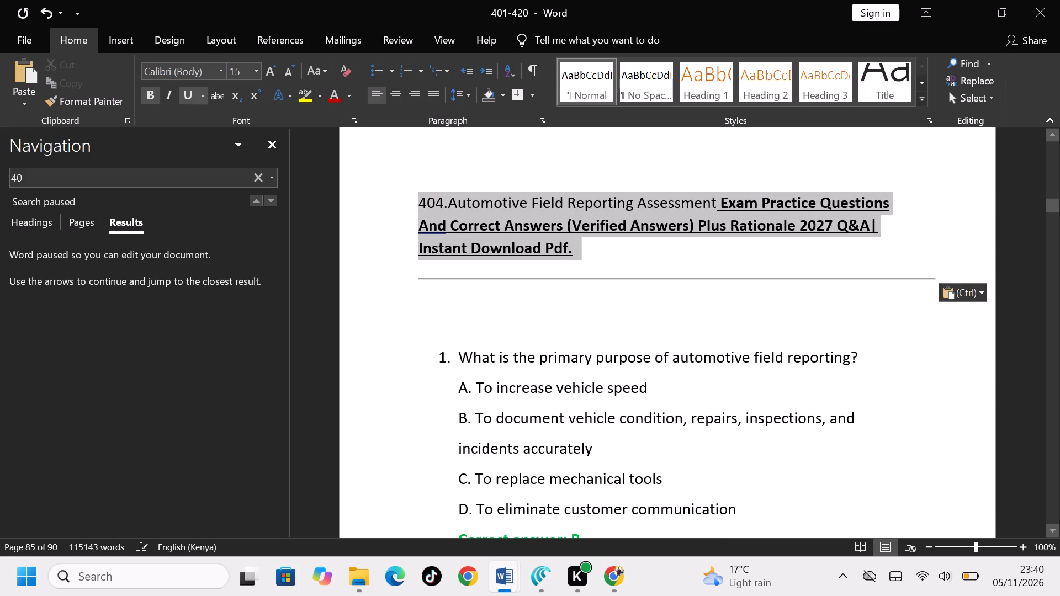
drag(421, 203, 411, 202)
key(ctrl+shift+period)
key(ctrl+shift+period)
key(ctrl+shift+period)
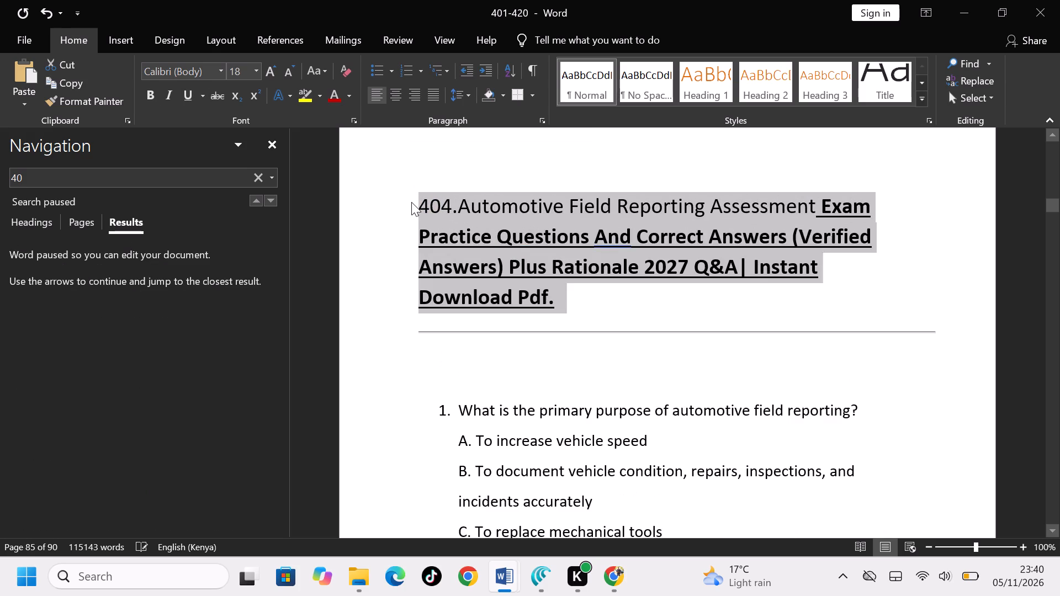
key(ctrl+shift+period)
key(ctrl+shift+period)
key(ctrl+shift+period)
key(ctrl+shift+period)
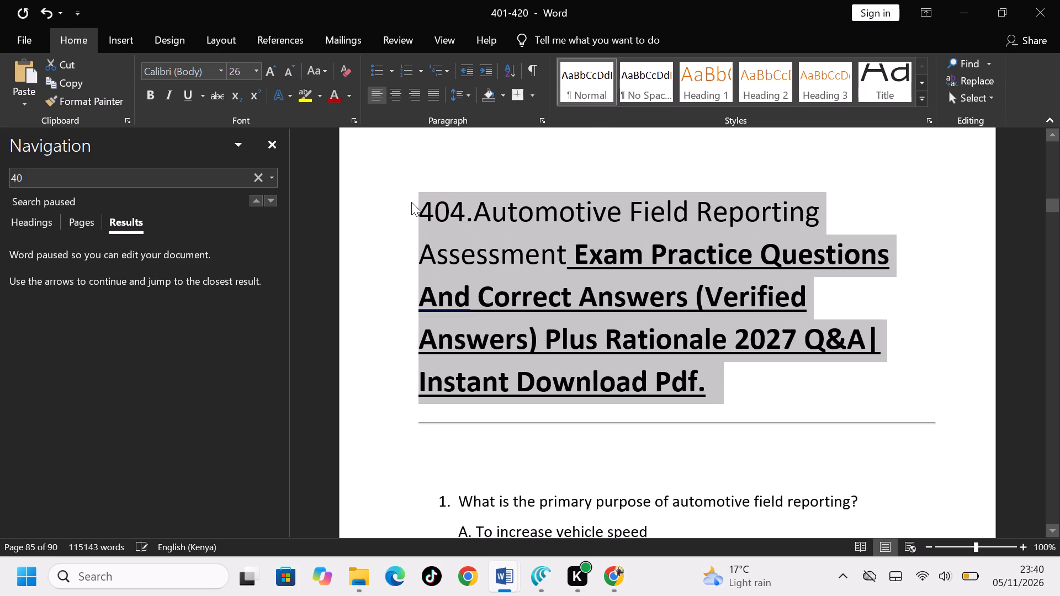
key(ctrl+b)
key(ctrl+u)
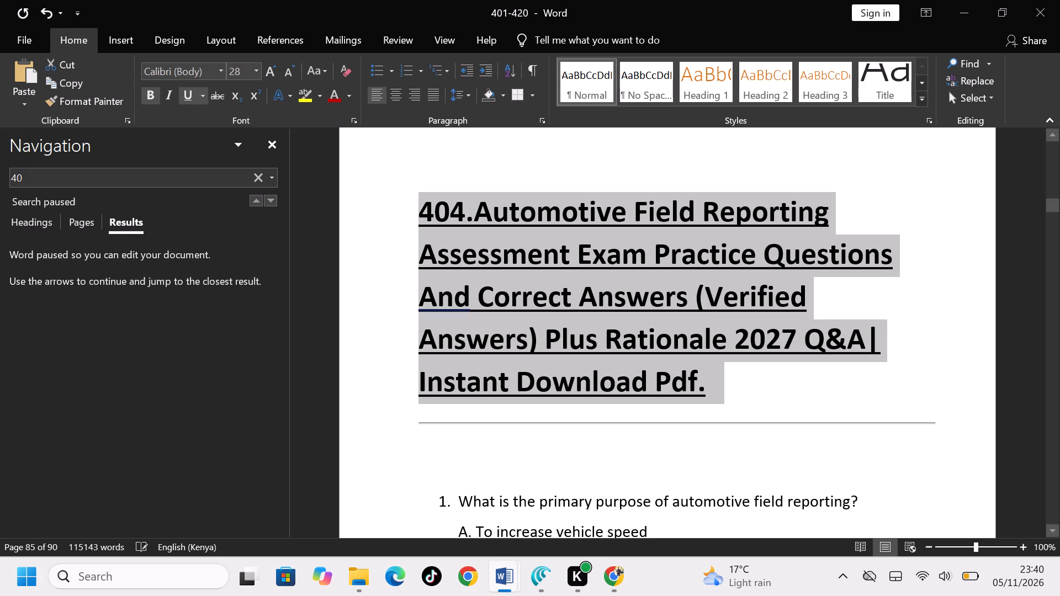
click(334, 97)
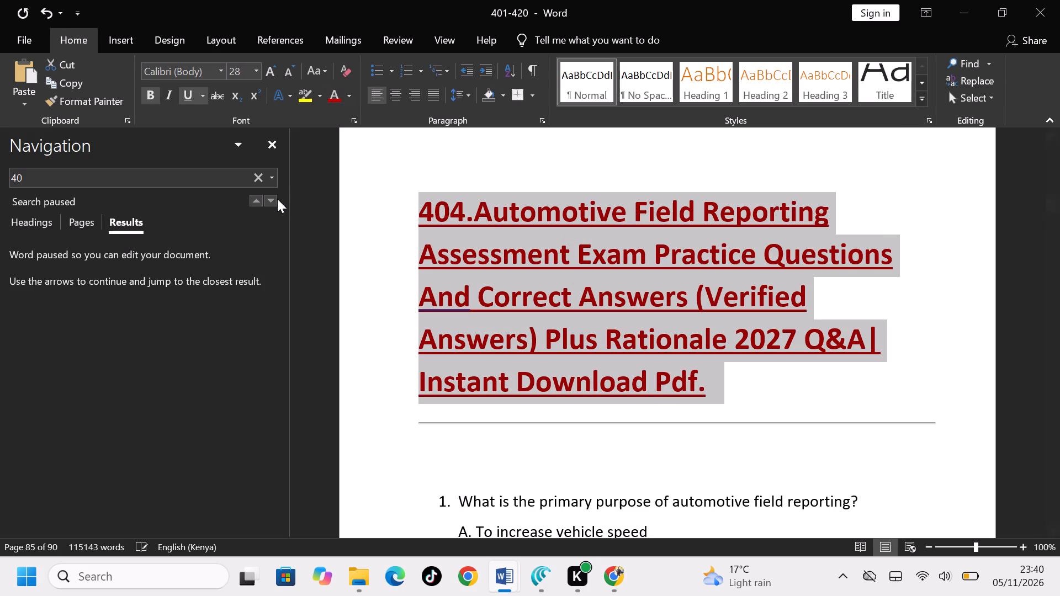
Go to the 405 Automotive Service Advisor Training Assessment heading and paste the copied exam text and divider line after it.
click(274, 201)
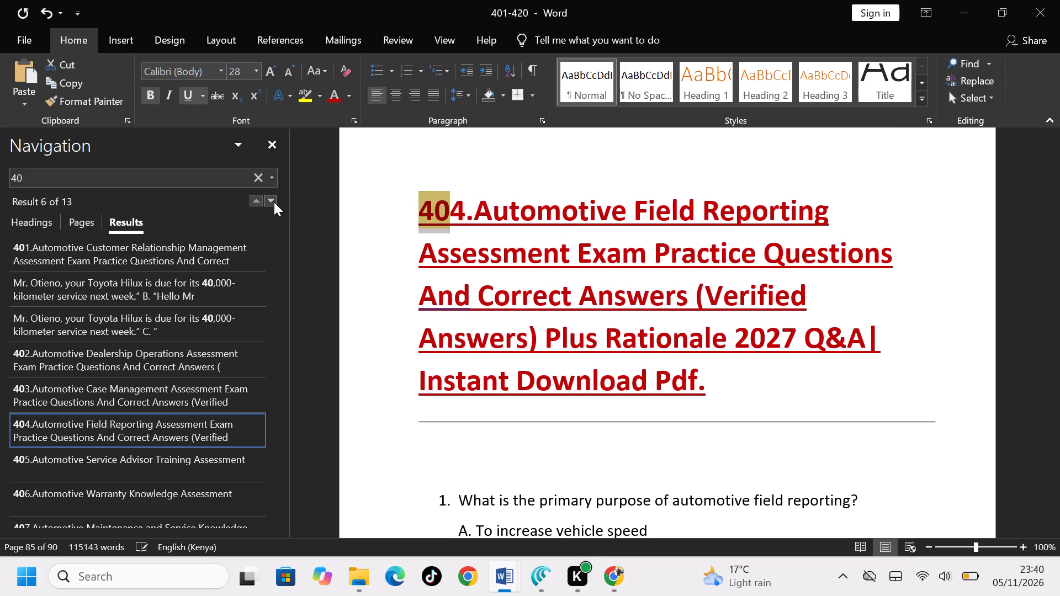
click(273, 201)
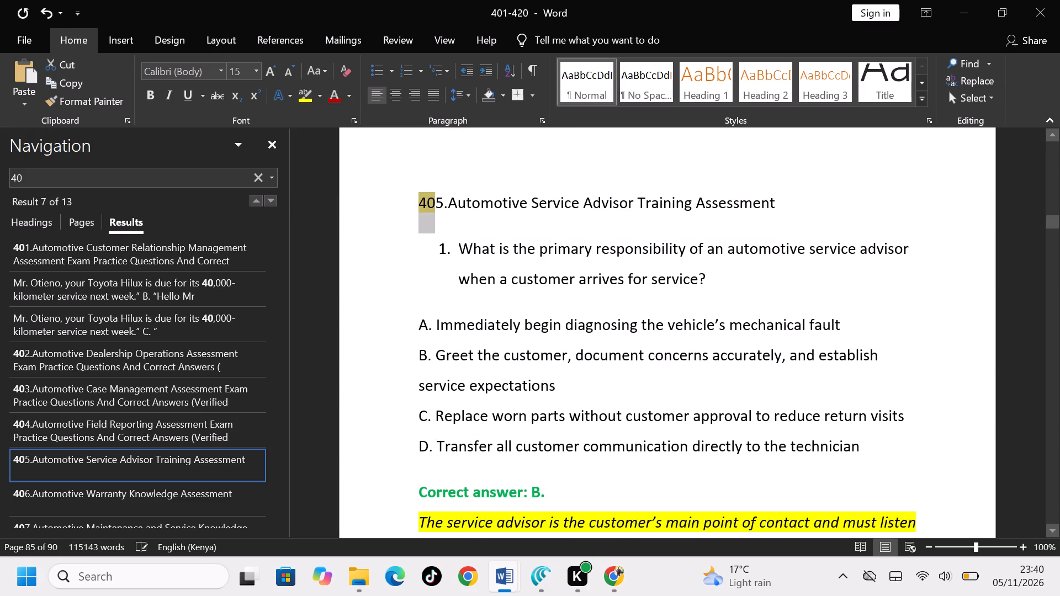
click(803, 210)
key(ctrl+v)
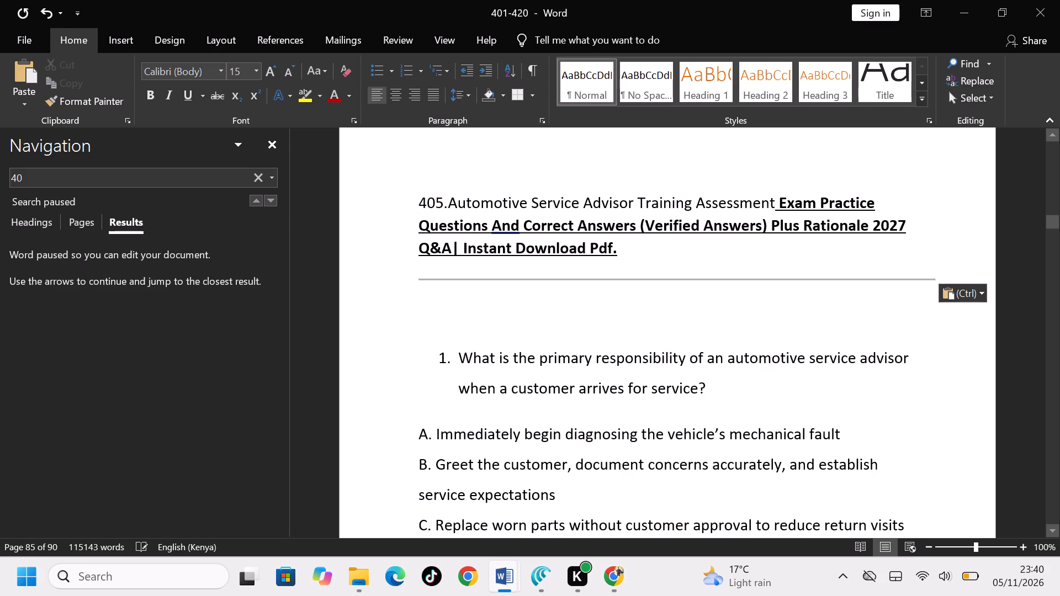
Format the whole 405 heading, including the pasted exam text, as 28 pt, bold, underlined and dark red.
click(640, 251)
drag(640, 251, 420, 209)
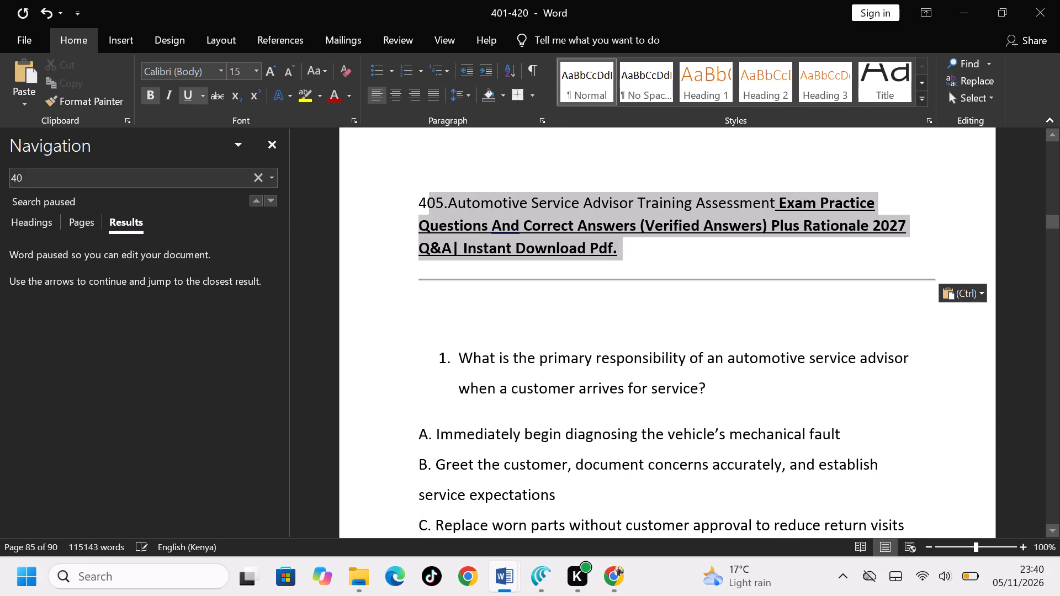
drag(420, 209, 395, 211)
key(ctrl+shift+period)
key(ctrl+shift+period)
key(ctrl+shift+period)
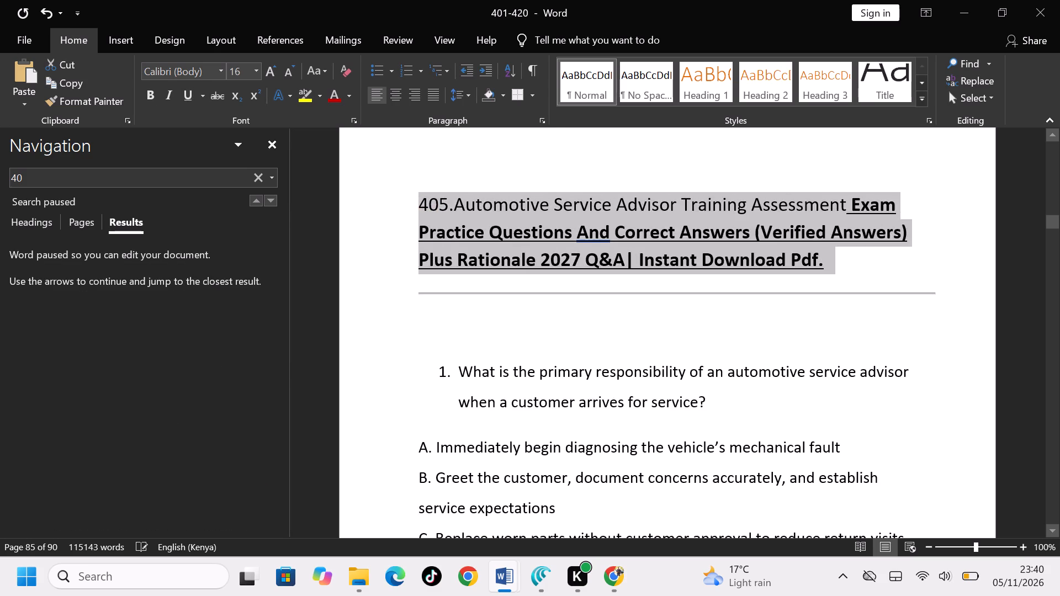
key(ctrl+shift+period)
key(ctrl+shift+period)
key(ctrl+shift+period)
key(ctrl+shift+period)
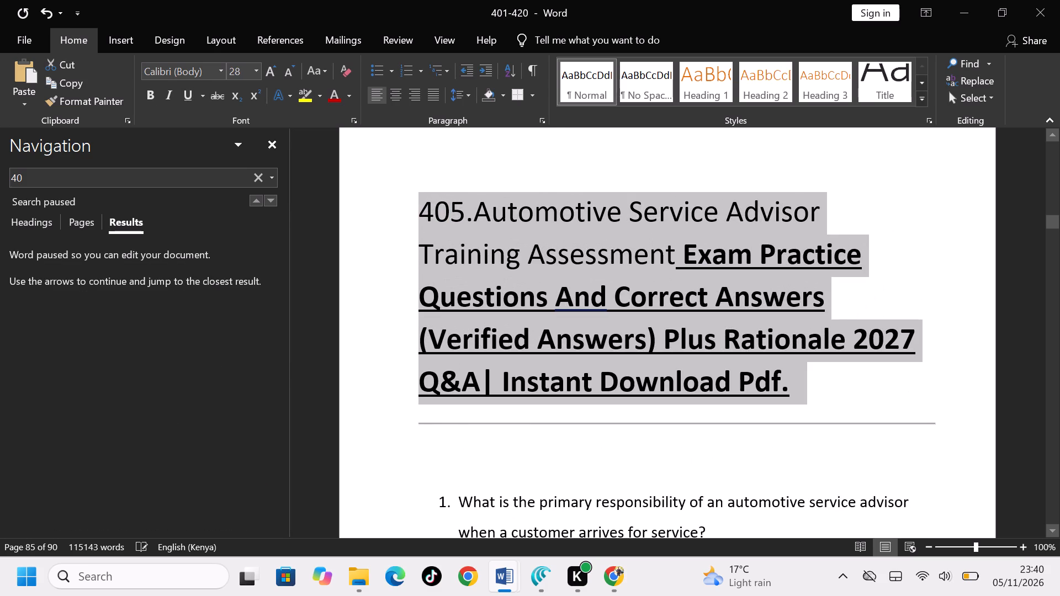
key(ctrl+b)
key(ctrl+u)
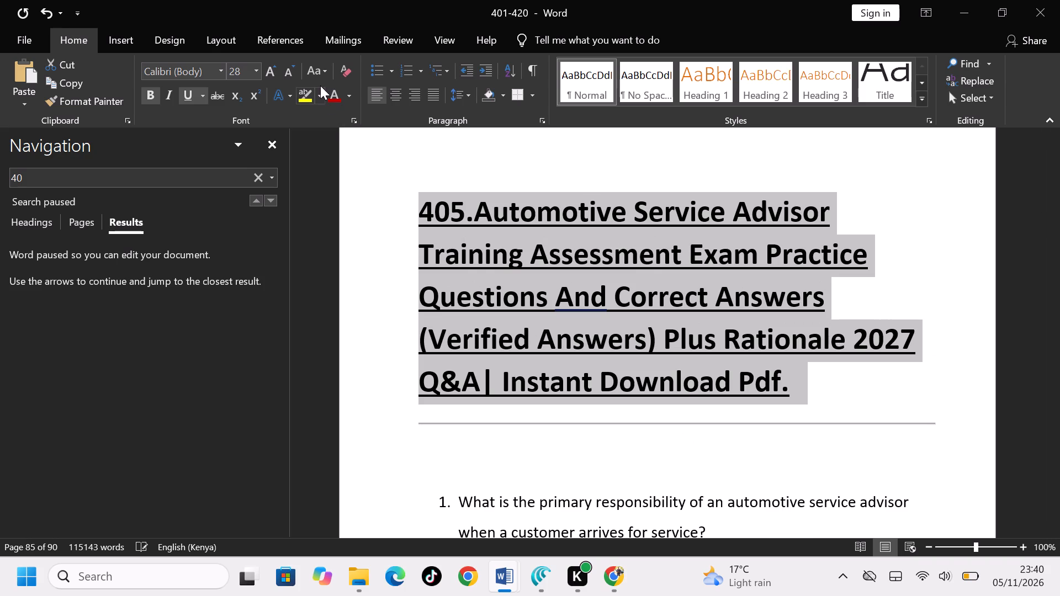
click(333, 97)
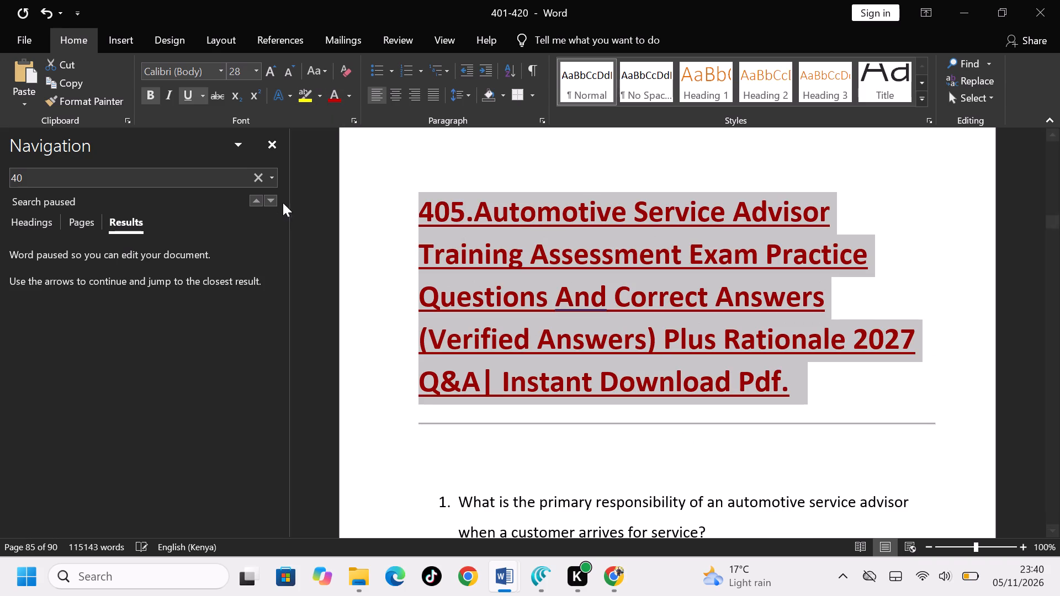
Go to the 406 Automotive Warranty Knowledge Assessment heading and paste the copied exam text and divider line after it.
click(274, 200)
click(274, 200)
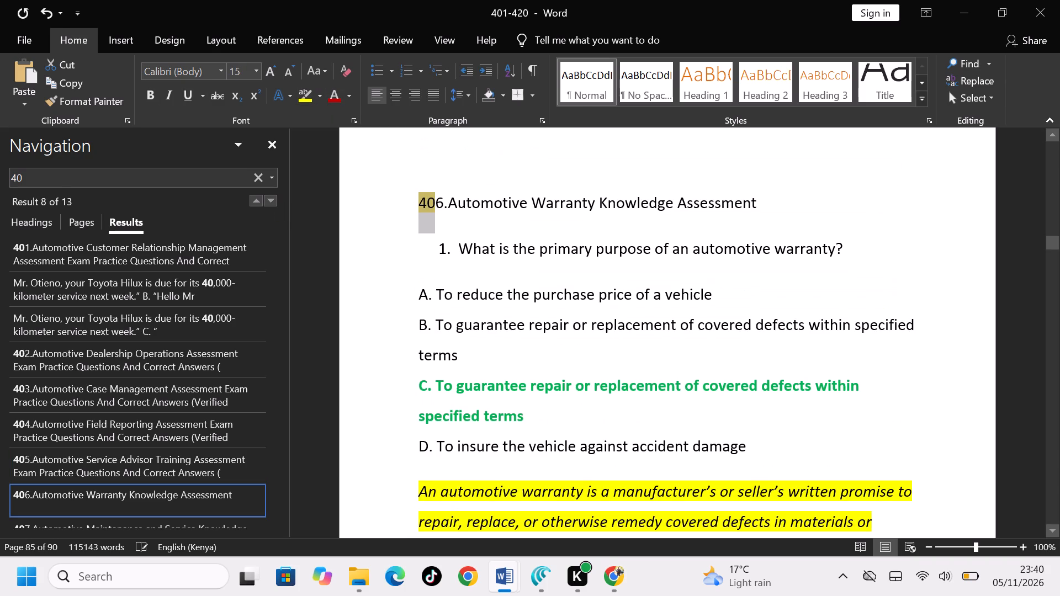
click(793, 205)
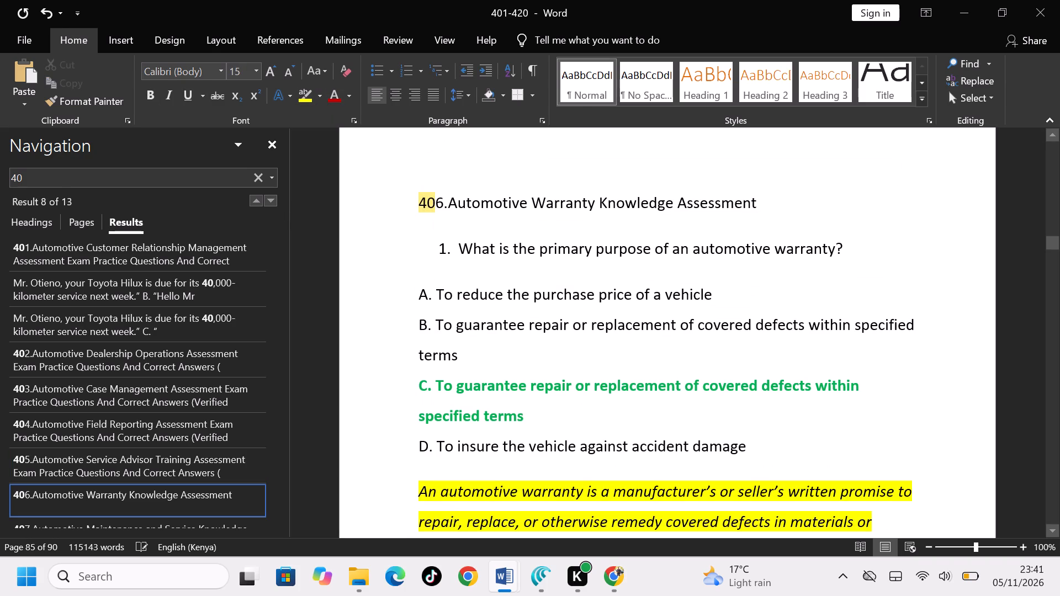
key(ctrl+v)
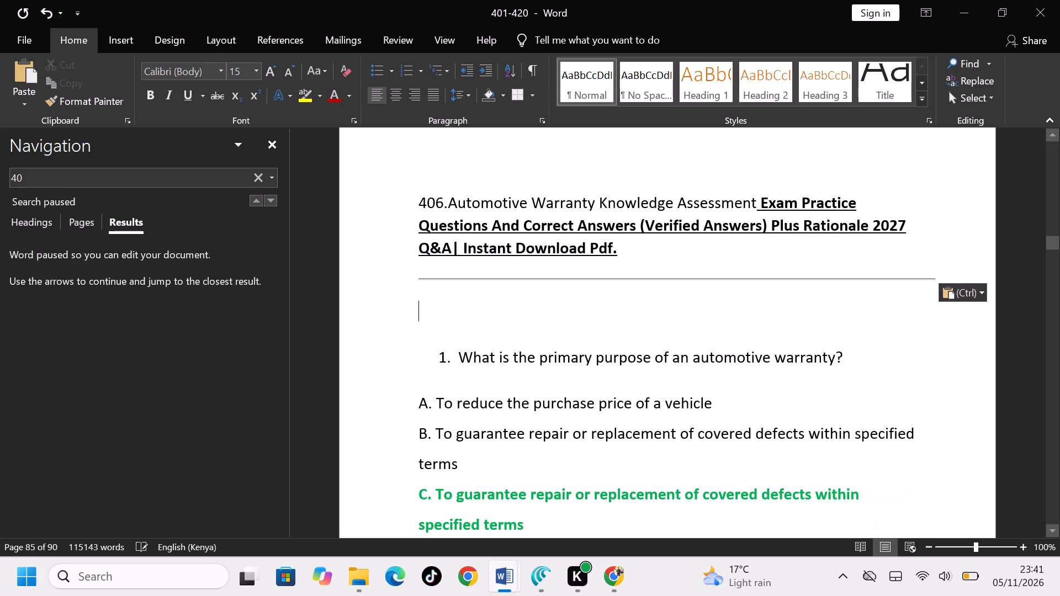
Format the whole 406 heading, including the pasted exam text, as 28 pt, bold and underlined in the standard bright red.
click(645, 259)
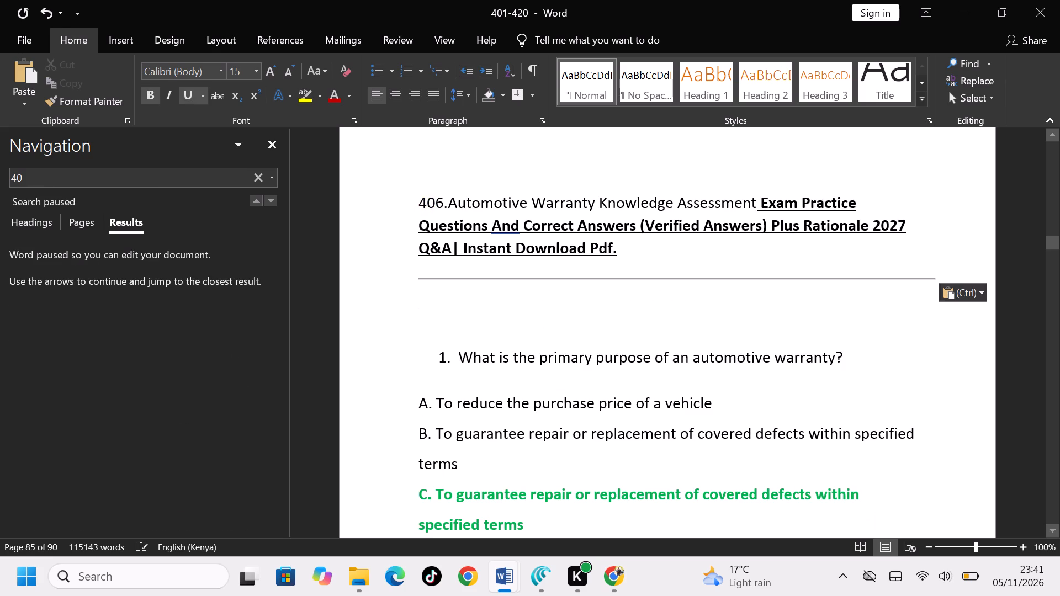
drag(645, 259, 396, 201)
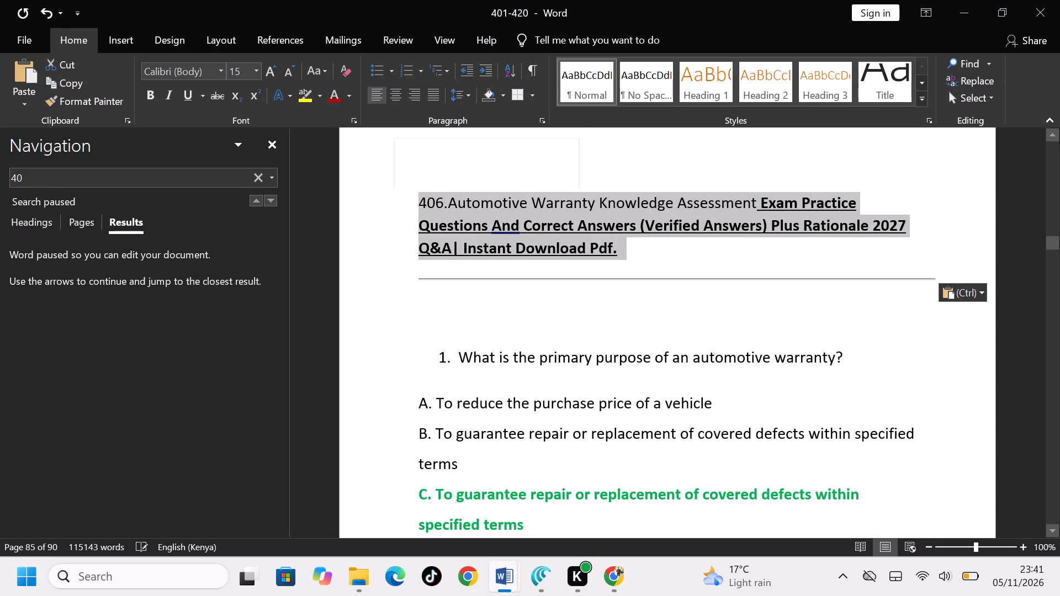
key(ctrl+shift+period)
key(ctrl+shift+period)
key(ctrl+shift+period)
key(ctrl+shift+period)
key(ctrl+shift+period)
key(ctrl+shift+period)
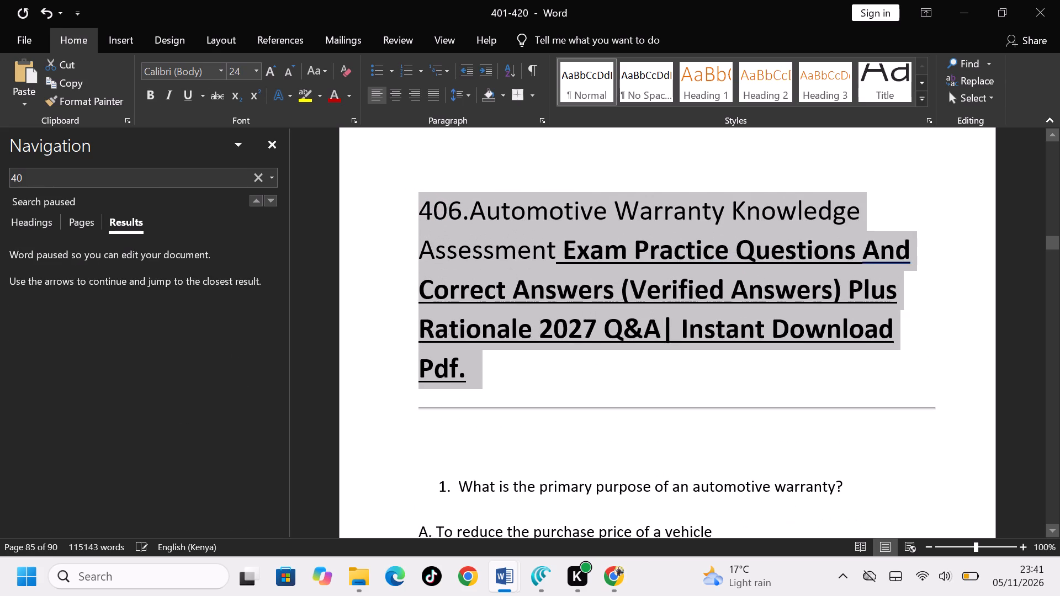
key(ctrl+shift+period)
key(ctrl+b)
key(ctrl+u)
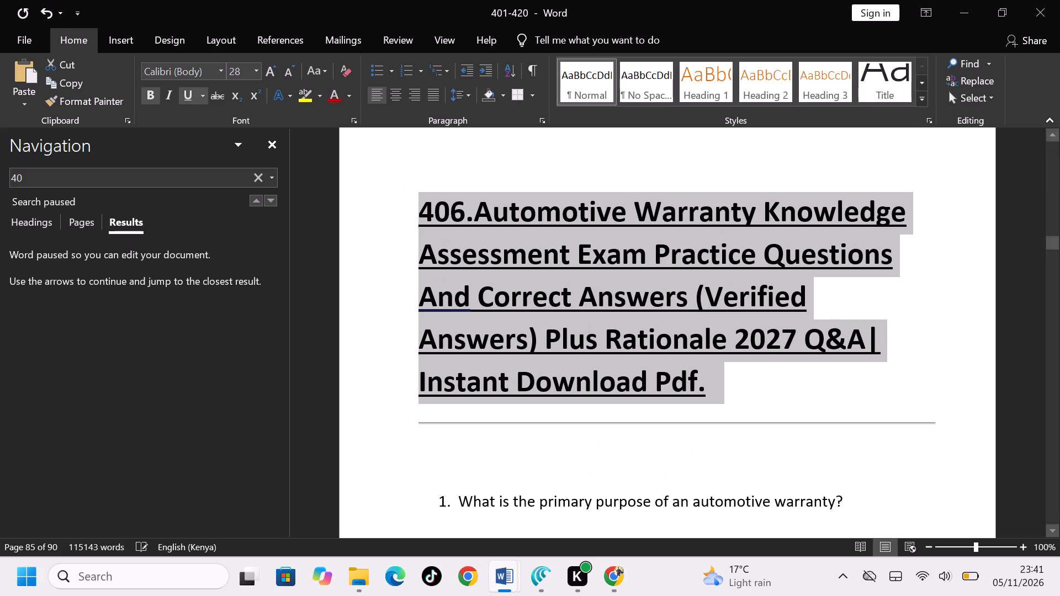
click(350, 93)
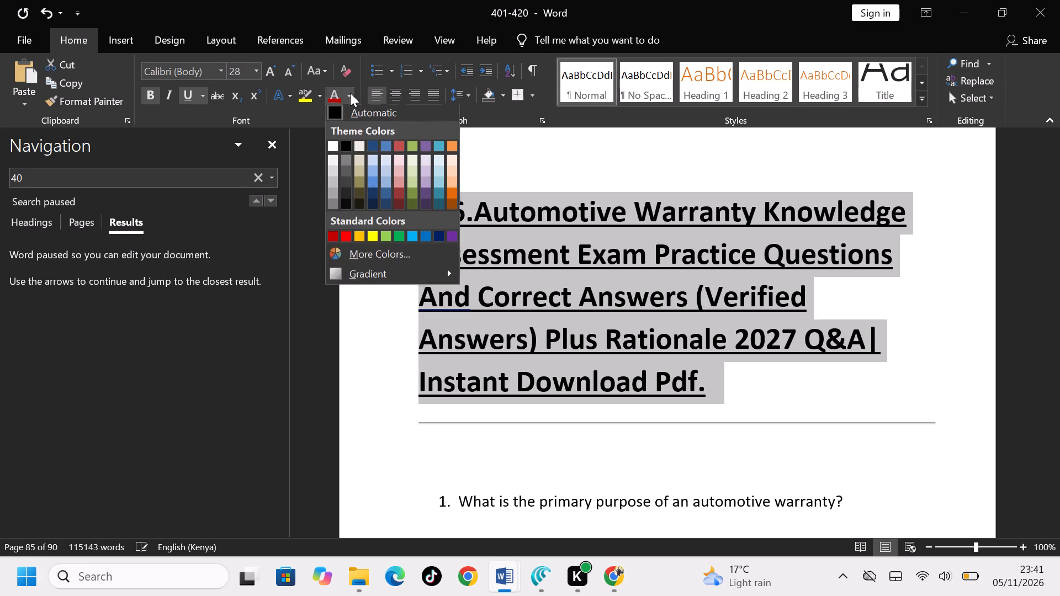
click(344, 236)
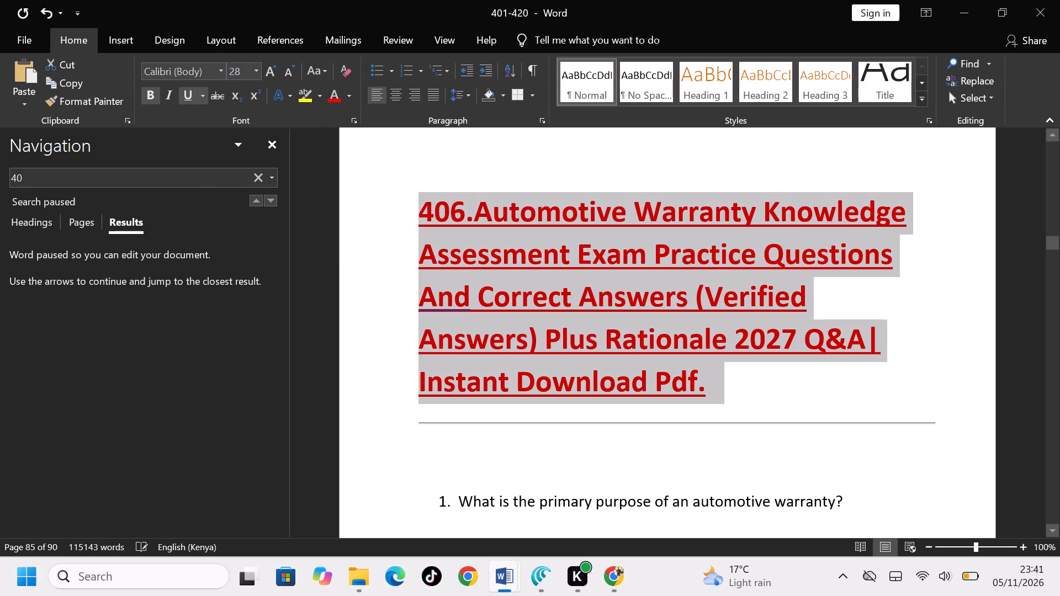
Go to the 407 Automotive Maintenance and Service Knowledge Examination heading and replace the word Examination with the copied exam text and divider line.
click(269, 200)
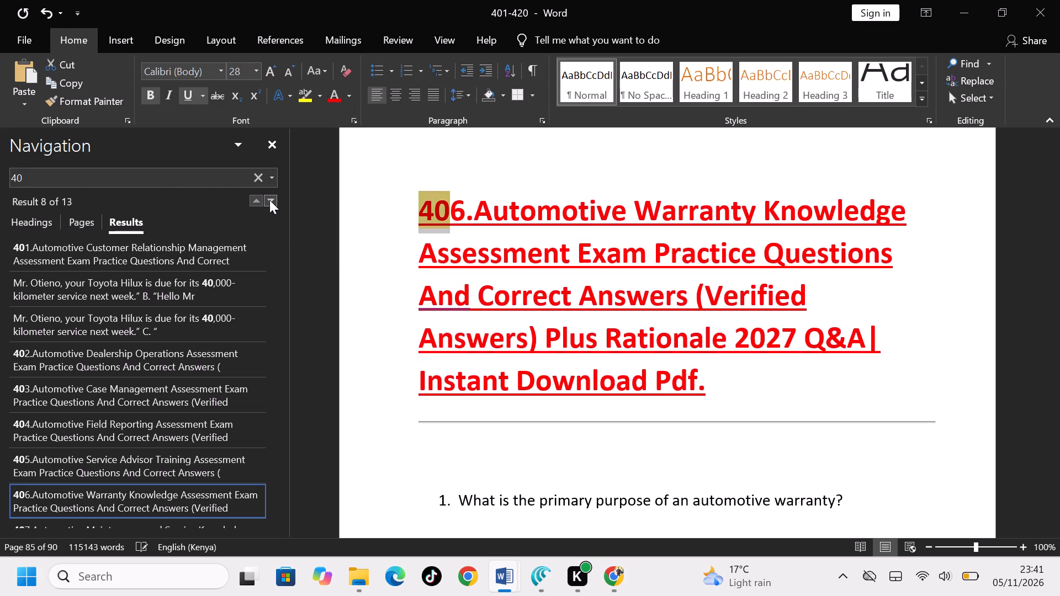
click(269, 200)
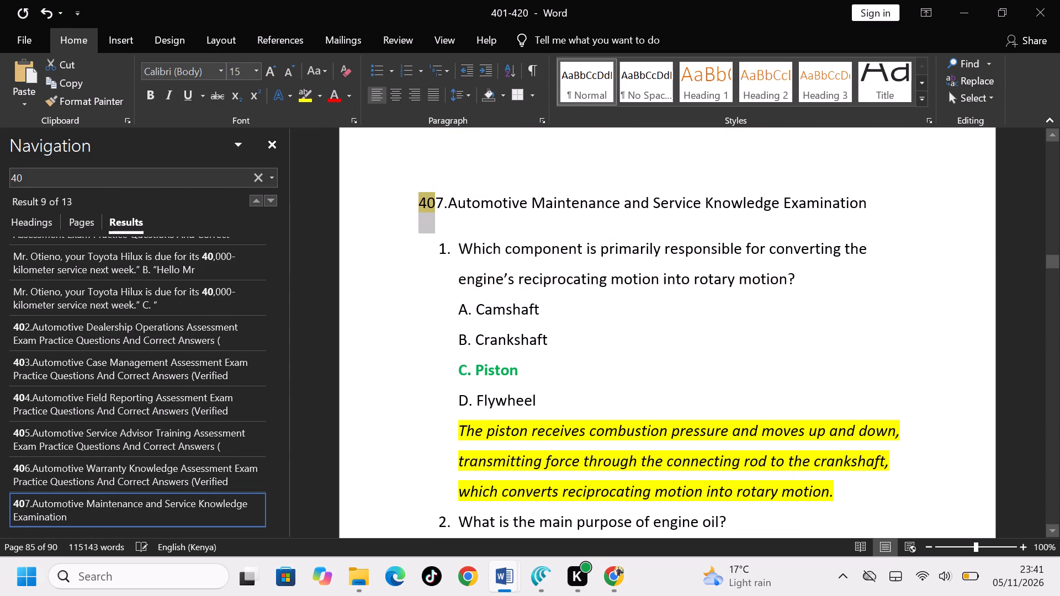
double_click(796, 199)
key(ctrl+v)
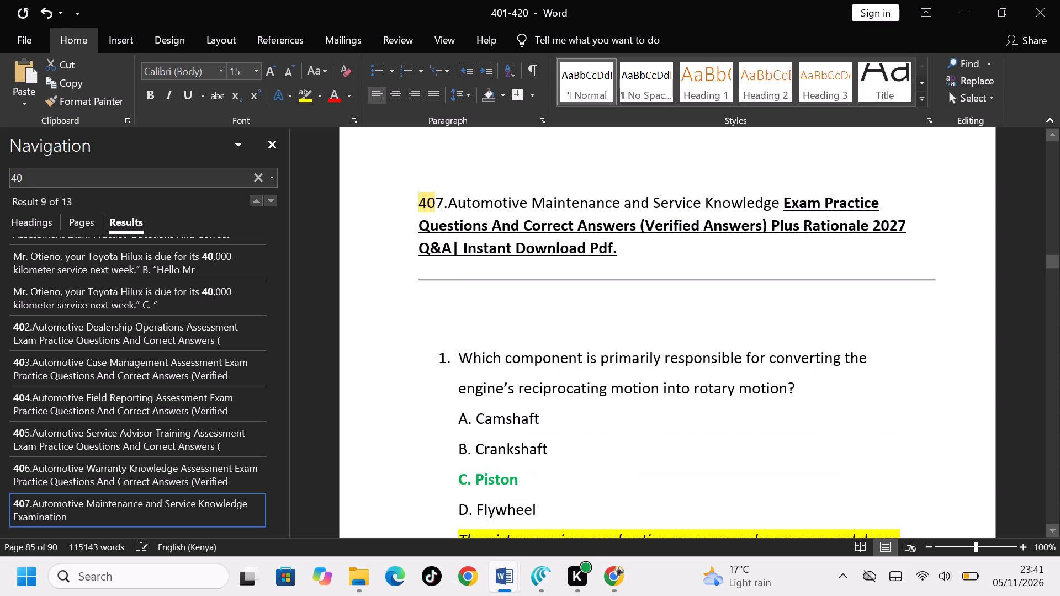
Format the whole 407 heading, including the pasted exam text, as 28 pt, bold, underlined and bright red.
click(648, 254)
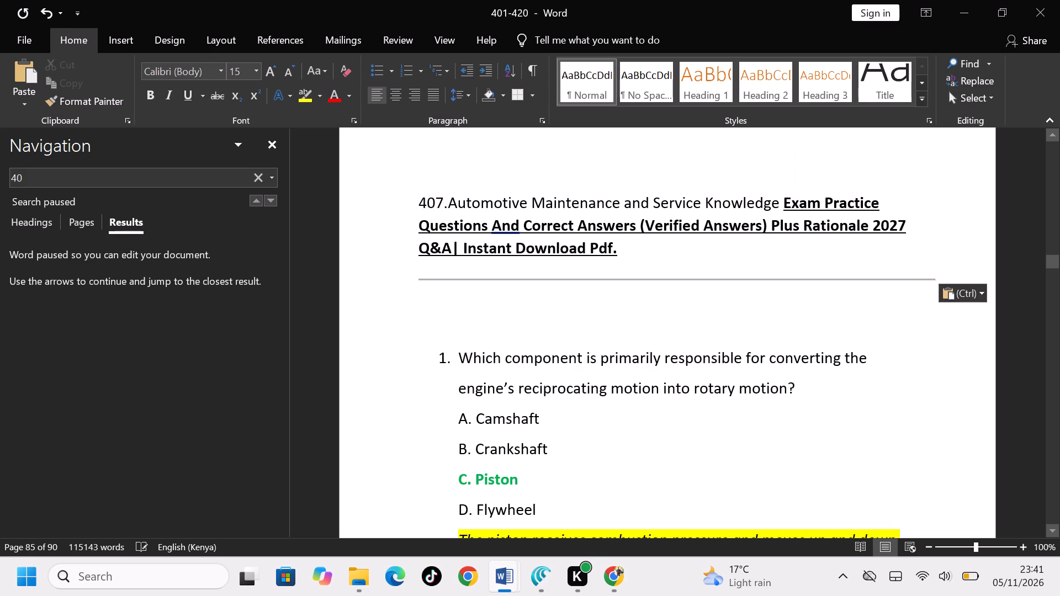
drag(648, 254, 399, 208)
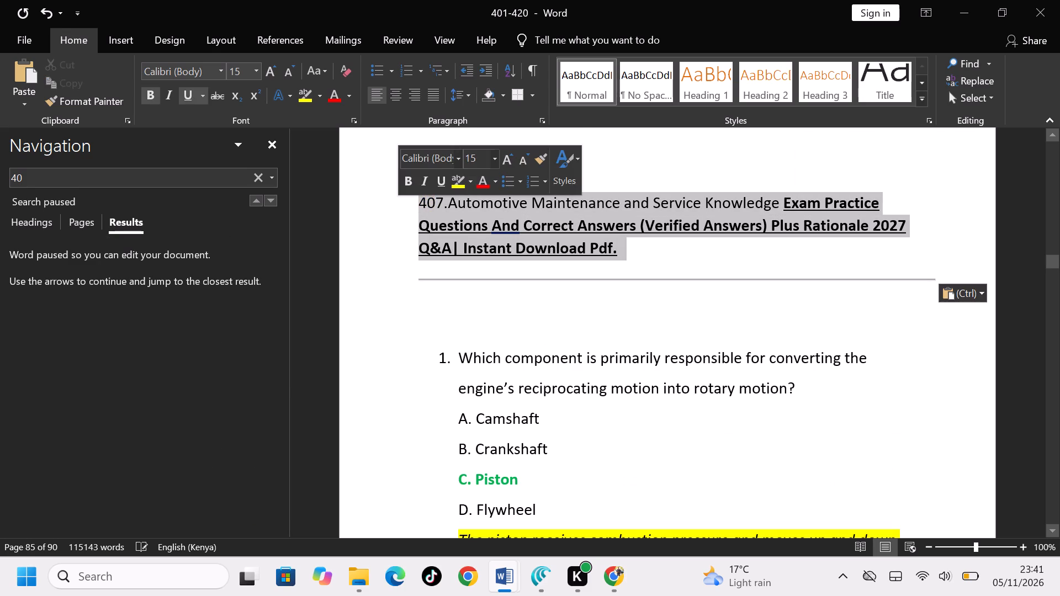
key(ctrl+shift+period)
key(ctrl+shift+period)
key(ctrl+shift+period)
key(ctrl+shift+period)
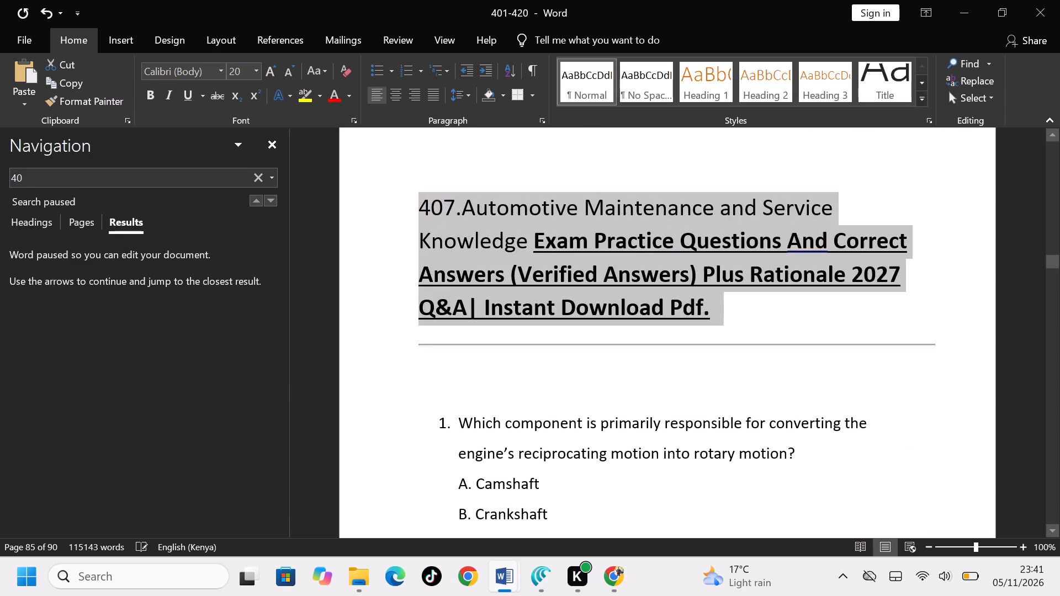
key(ctrl+shift+period)
key(ctrl+shift+period)
key(ctrl+shift+period)
key(ctrl+b)
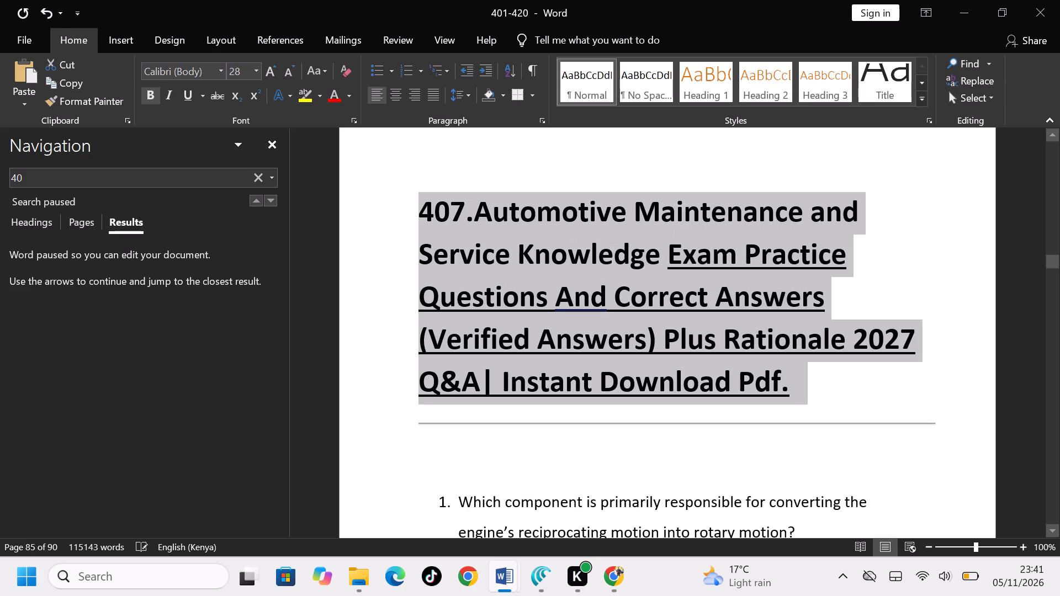
key(ctrl+u)
click(335, 95)
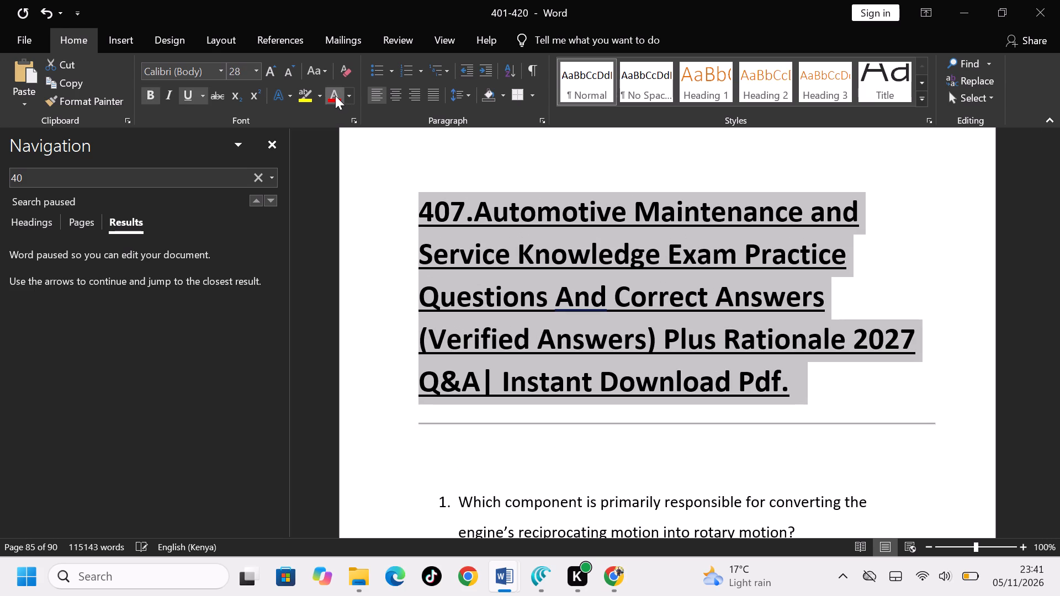
Go to the 408 Automotive Technical Support Assessment heading and paste the copied exam text and divider line after it.
click(271, 200)
click(271, 200)
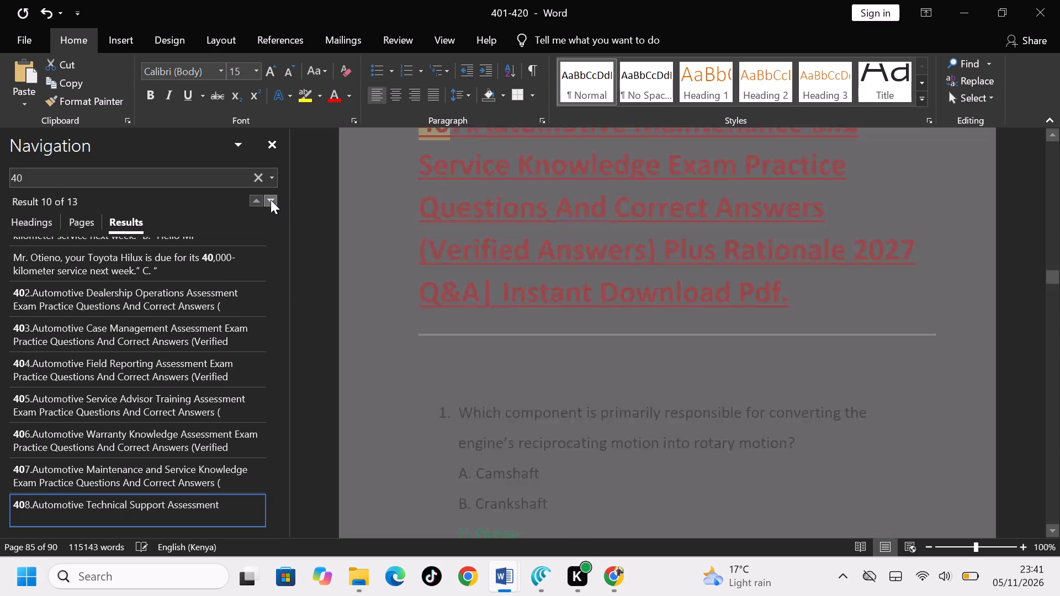
click(759, 204)
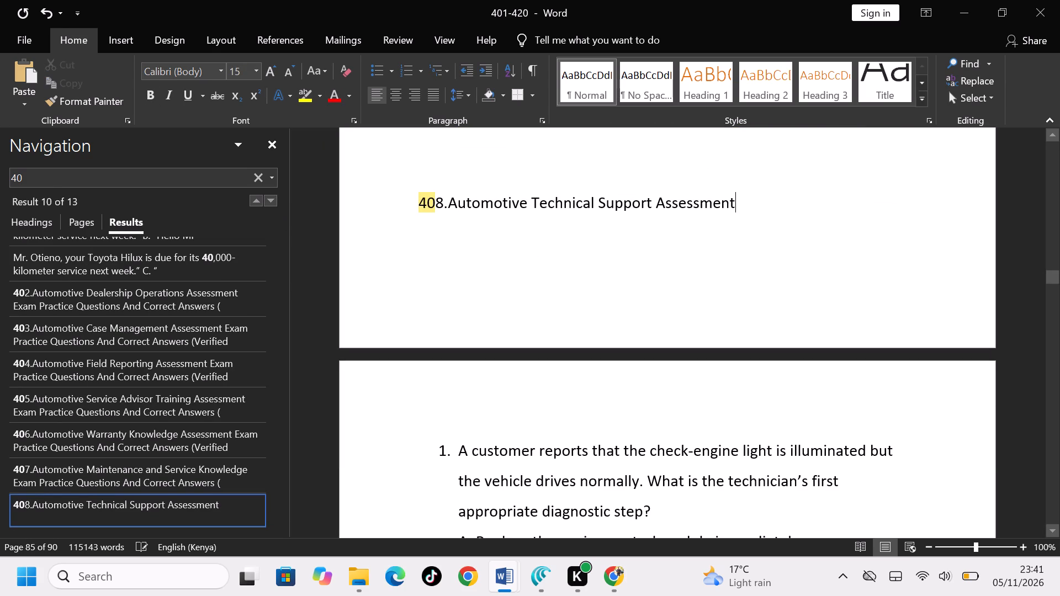
key(ctrl+v)
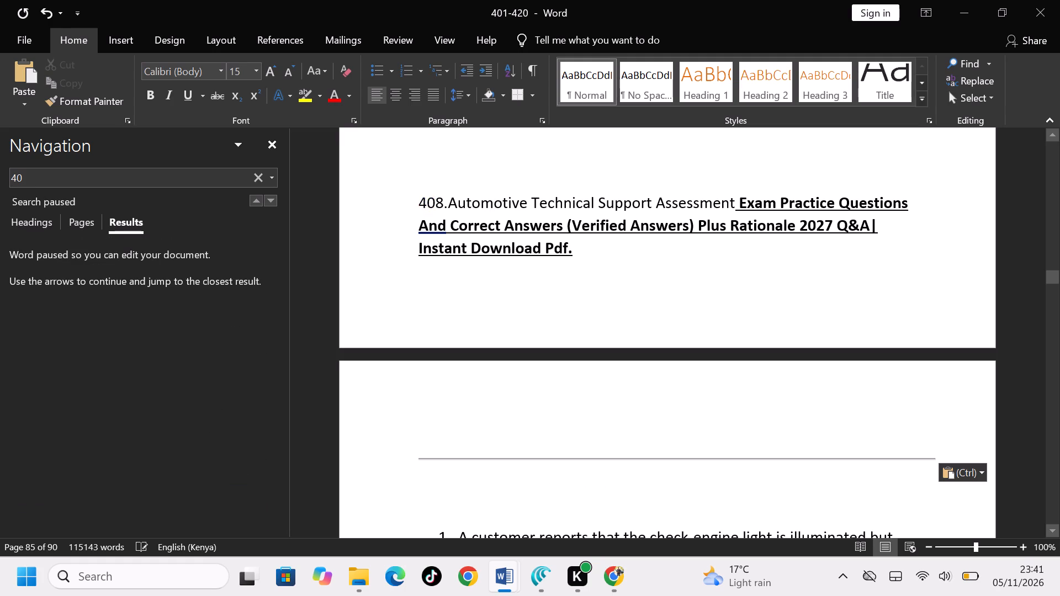
Format the whole 408 heading, including the pasted exam text, as 28 pt, bold, underlined and bright red.
drag(588, 262, 387, 205)
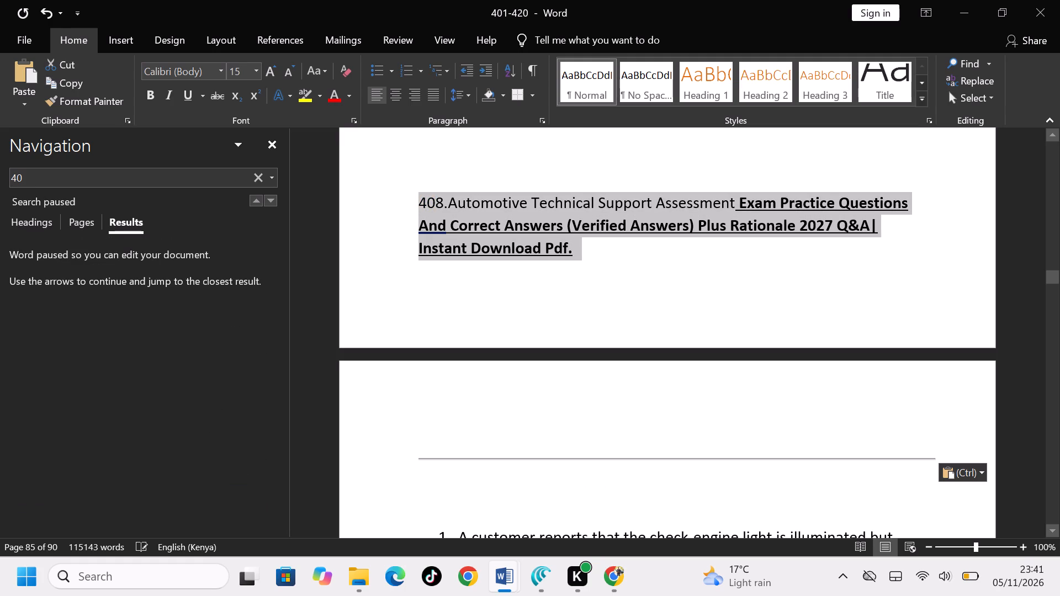
key(ctrl+shift+period)
key(ctrl+shift+period)
key(ctrl+shift+period)
key(ctrl+shift+period)
key(ctrl+shift+period)
key(ctrl+shift+period)
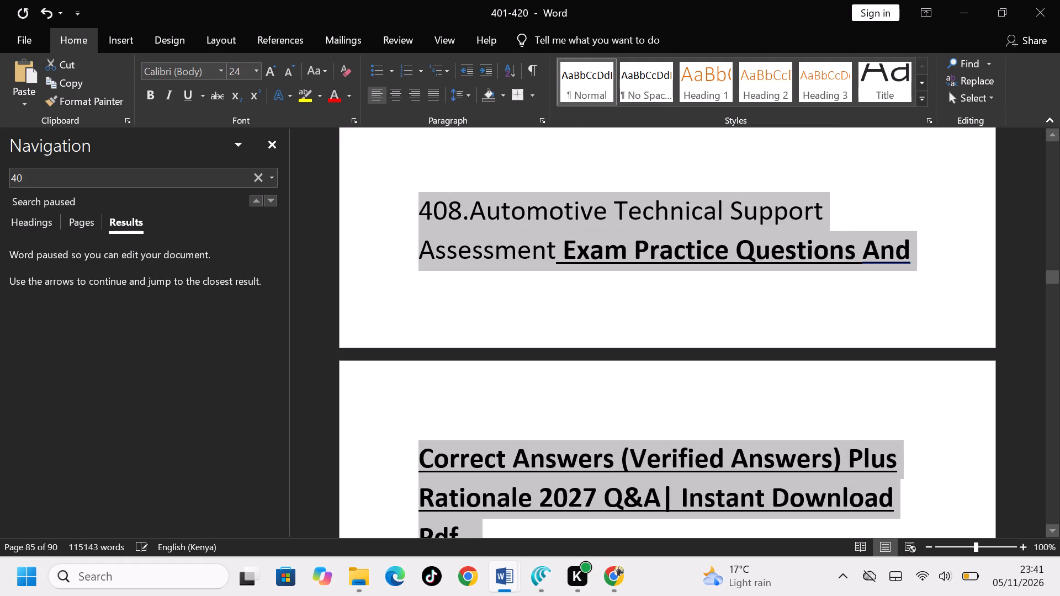
key(ctrl+shift+period)
key(ctrl+b)
key(ctrl+u)
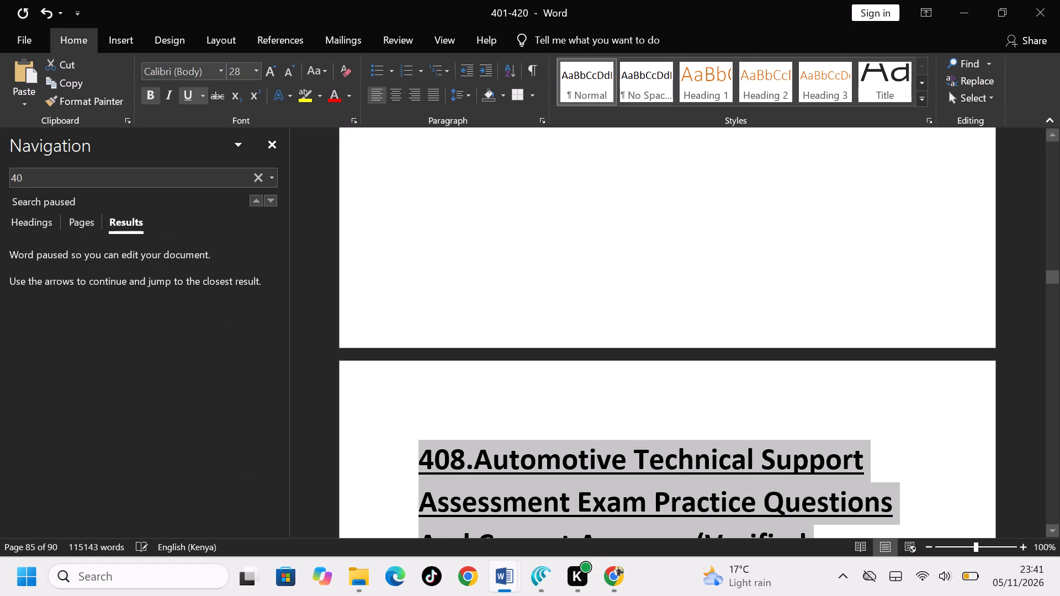
click(335, 98)
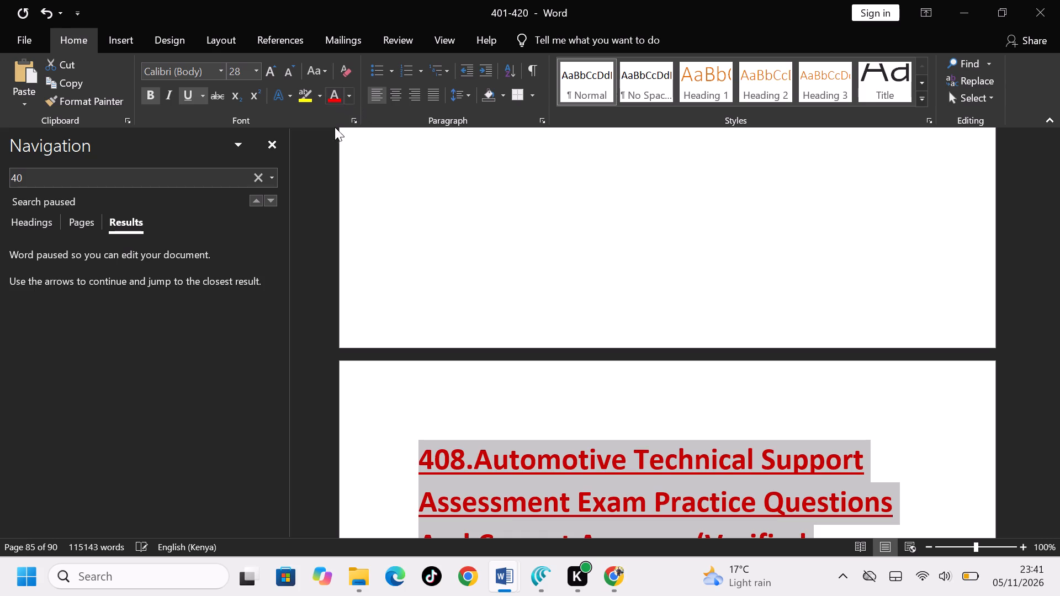
Go to the 409 Automotive Dealership Compliance Assessment heading and paste the copied exam text and divider line after it.
click(271, 195)
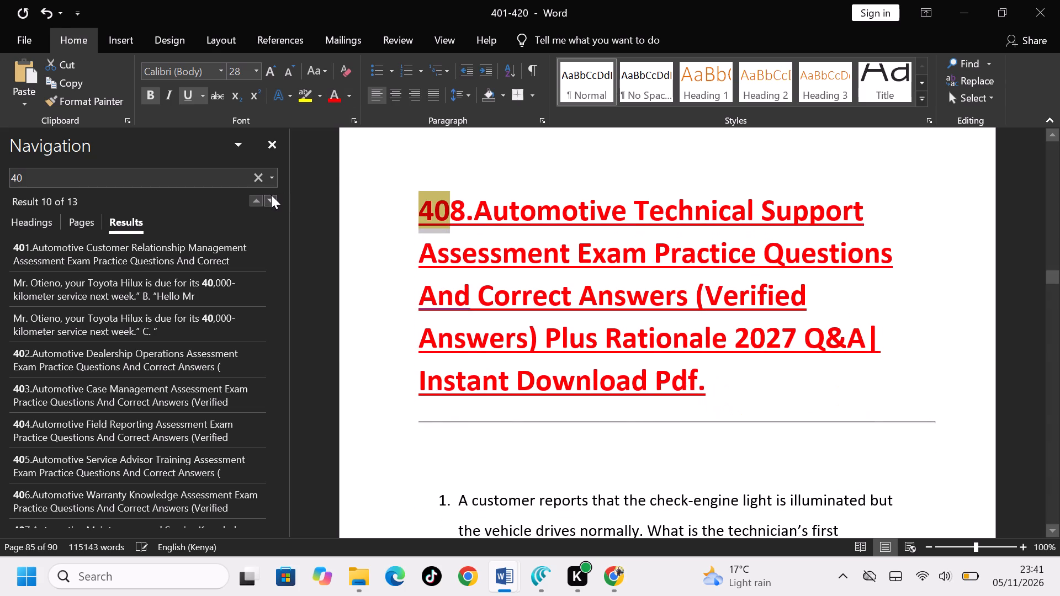
click(271, 195)
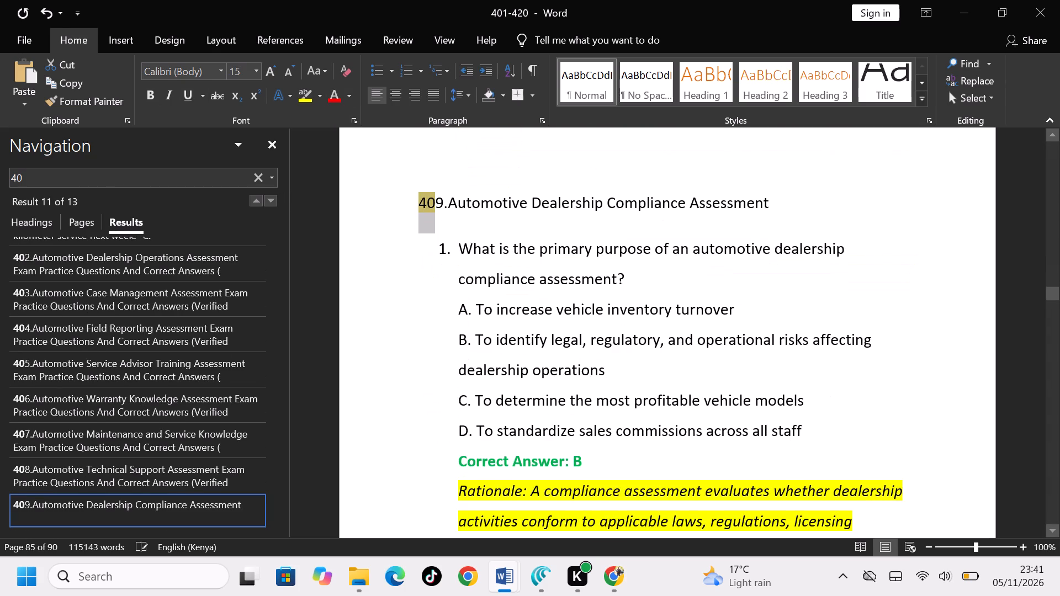
click(805, 210)
key(ctrl+v)
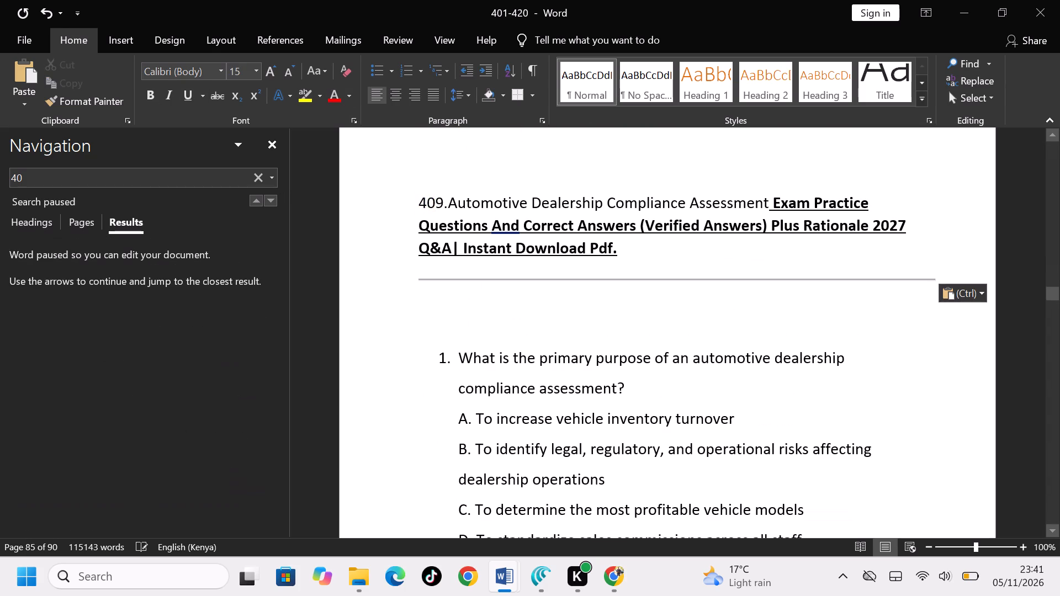
Format the whole 409 heading, including the pasted exam text, as 28 pt, bold, underlined and bright red.
click(645, 252)
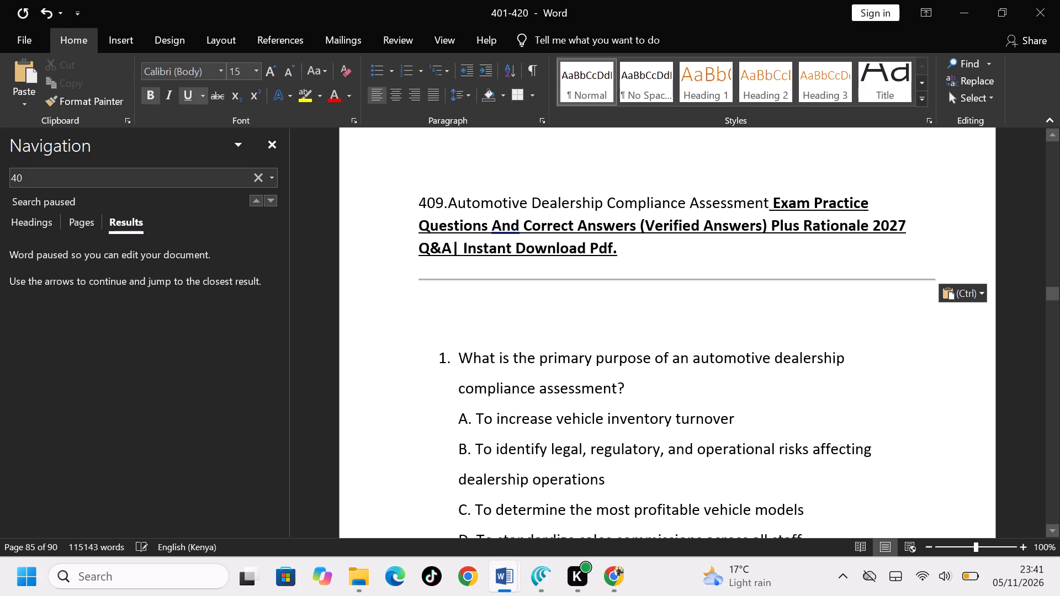
drag(645, 252, 407, 207)
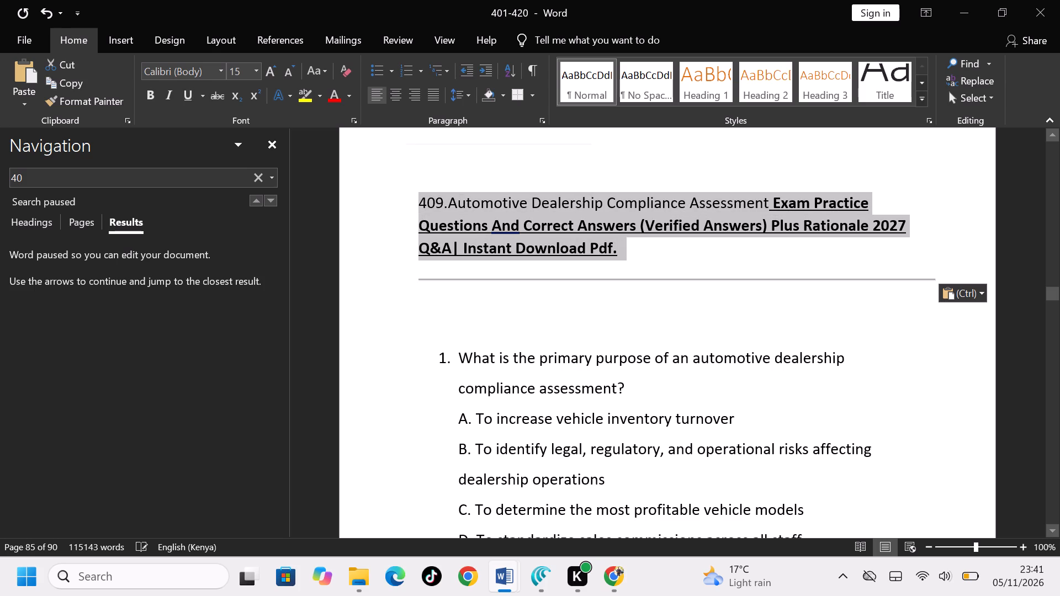
key(ctrl+shift+period)
key(ctrl+shift+period)
key(ctrl+shift+period)
key(ctrl+shift+period)
key(ctrl+shift+period)
key(ctrl+shift+period)
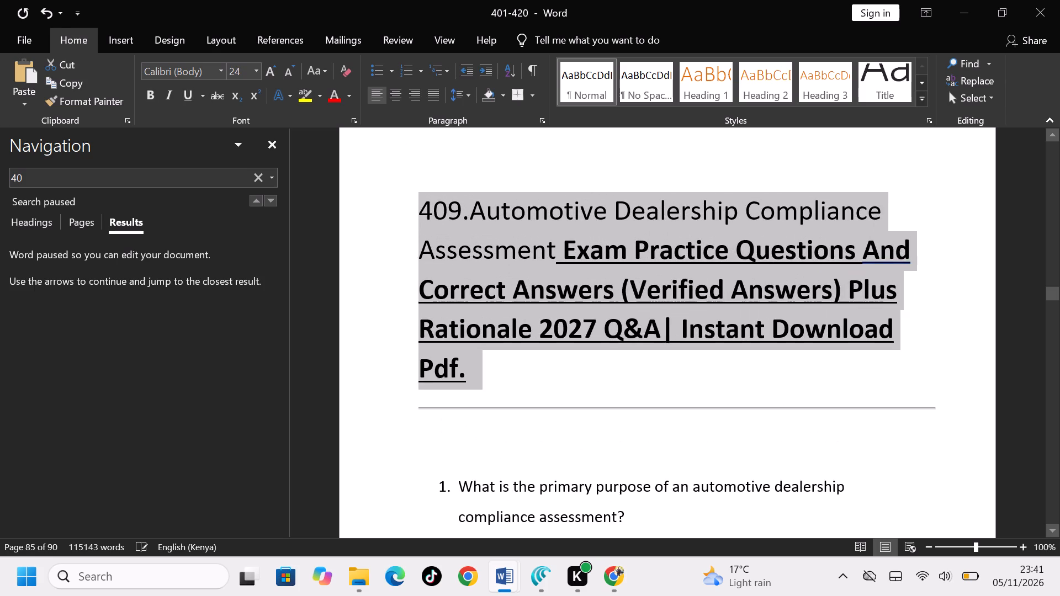
key(ctrl+shift+period)
key(ctrl+b)
key(ctrl+u)
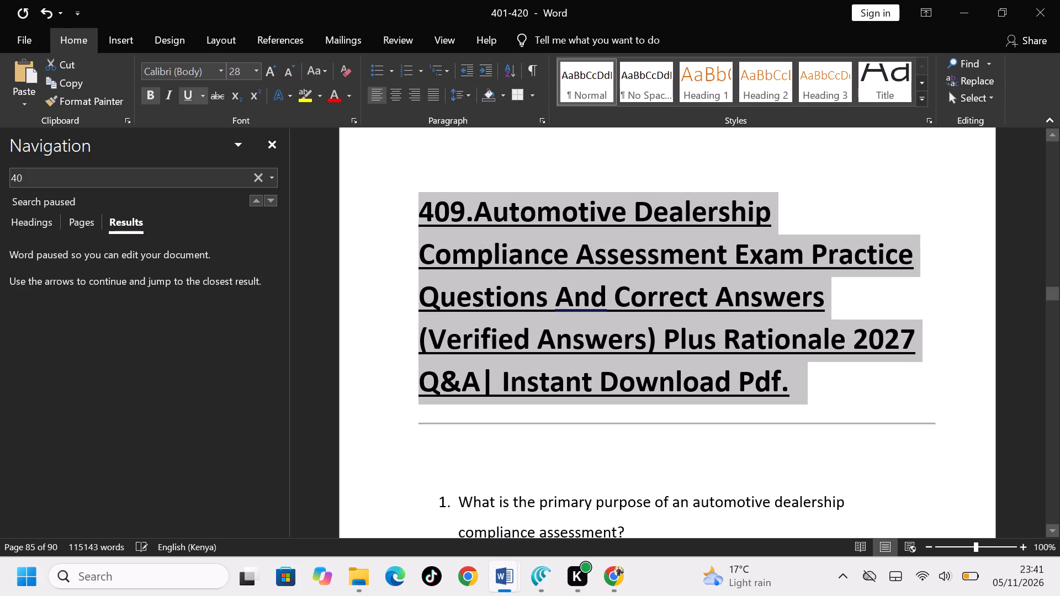
click(330, 97)
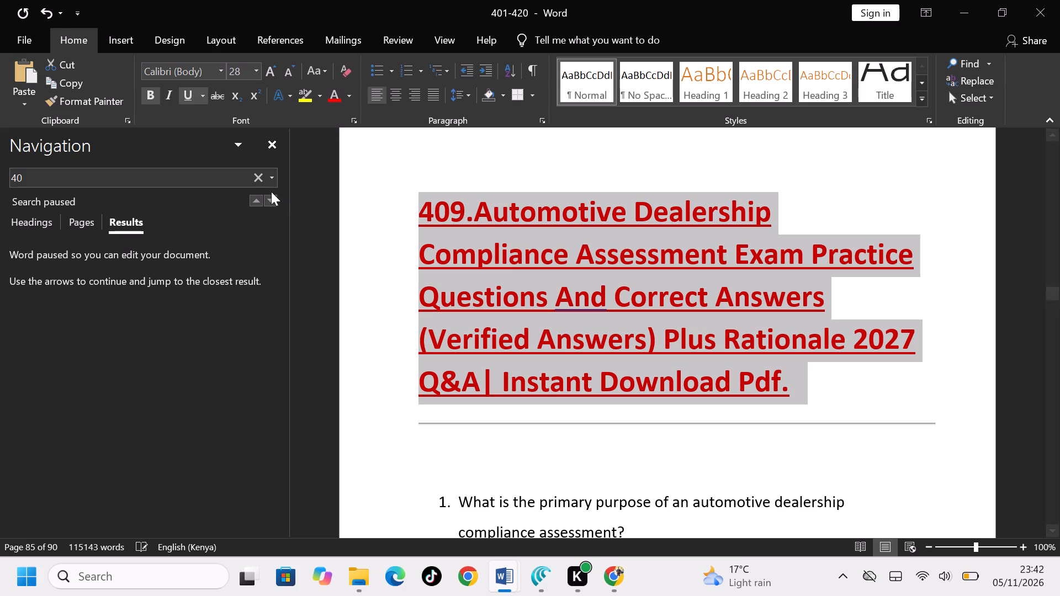
Search the document for 41 and paste the copied exam text and divider line after the 410 Automotive Customer Follow-Up Assessment heading.
click(218, 175)
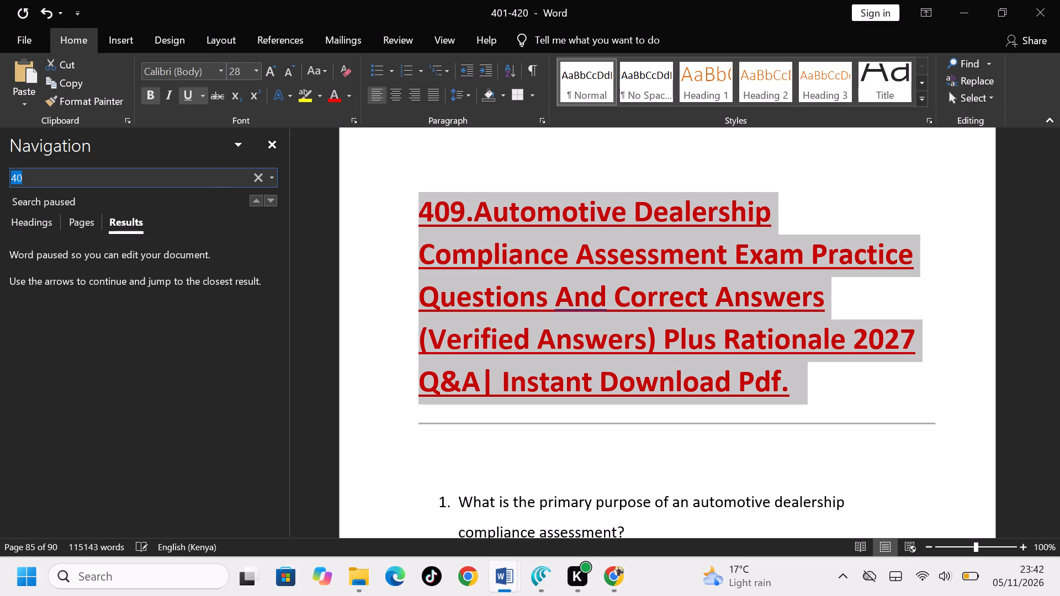
text(41)
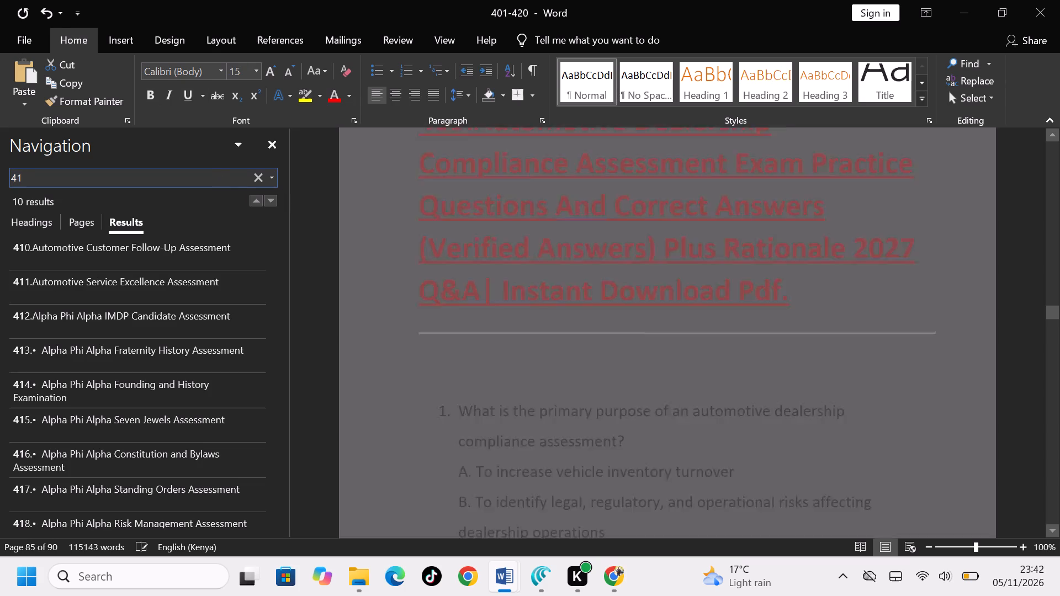
click(791, 208)
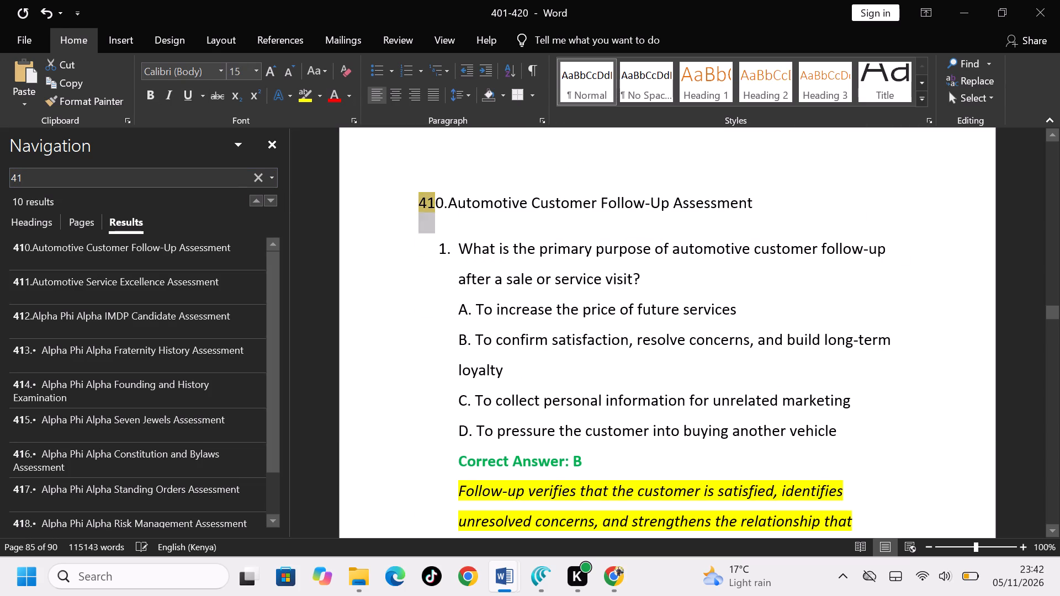
key(ctrl+v)
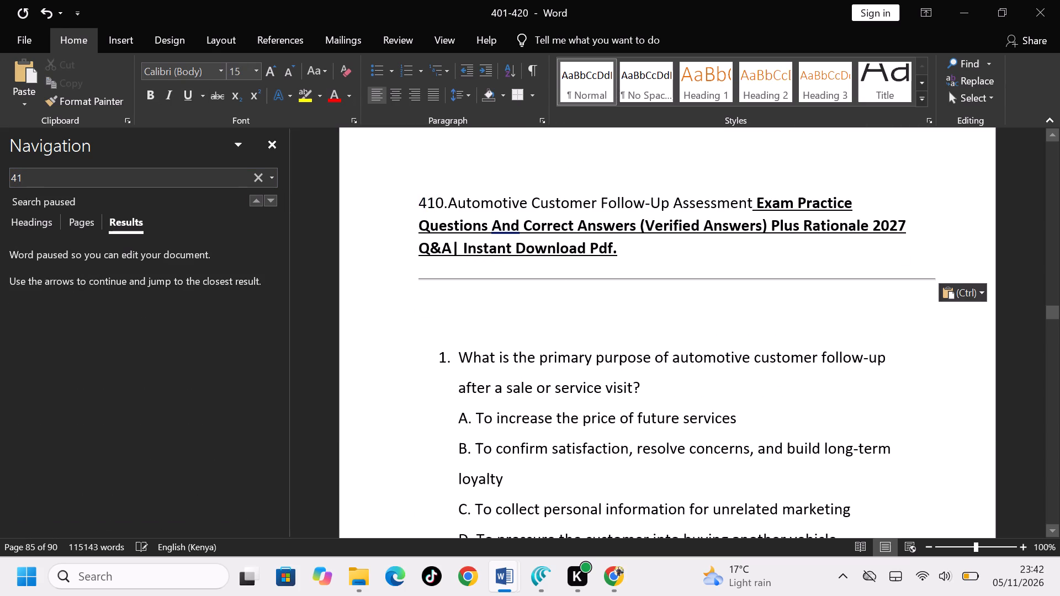
Format the whole 410 heading, including the pasted exam text, as 28 pt, bold, underlined and bright red.
click(673, 253)
drag(673, 253, 532, 198)
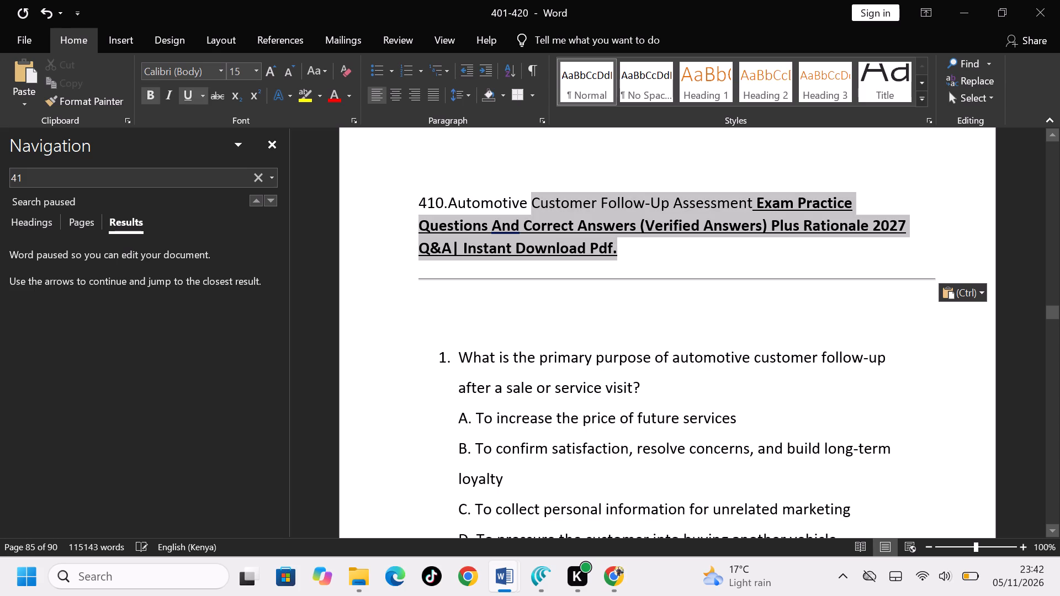
drag(532, 198, 382, 212)
key(ctrl+shift+period)
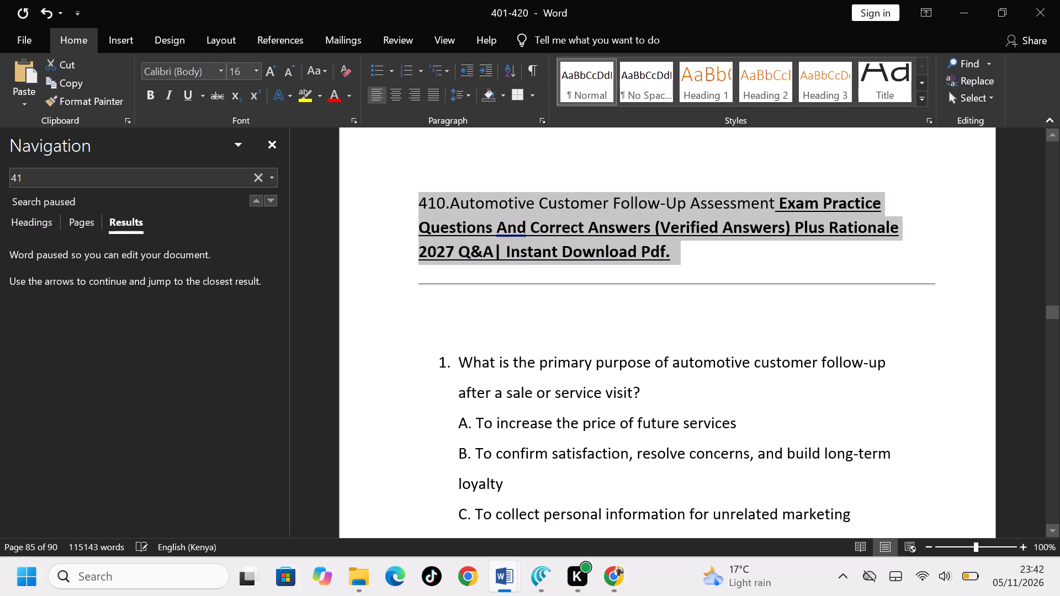
key(ctrl+shift+period)
key(ctrl+shift+period)
key(ctrl+shift+period)
key(ctrl+shift+period)
key(ctrl+shift+period)
key(ctrl+shift+period)
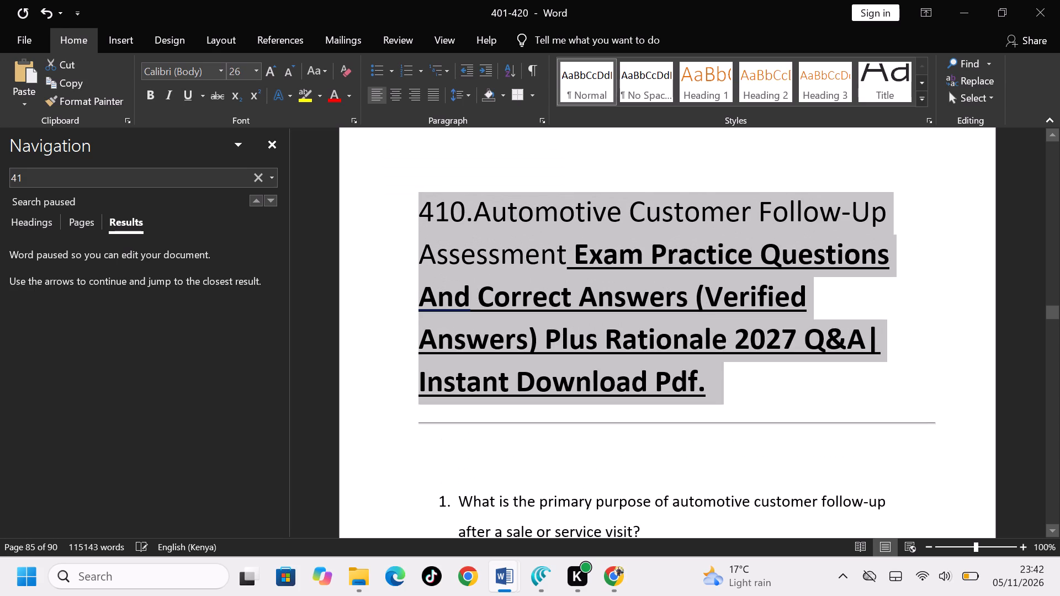
key(ctrl+b)
key(ctrl+u)
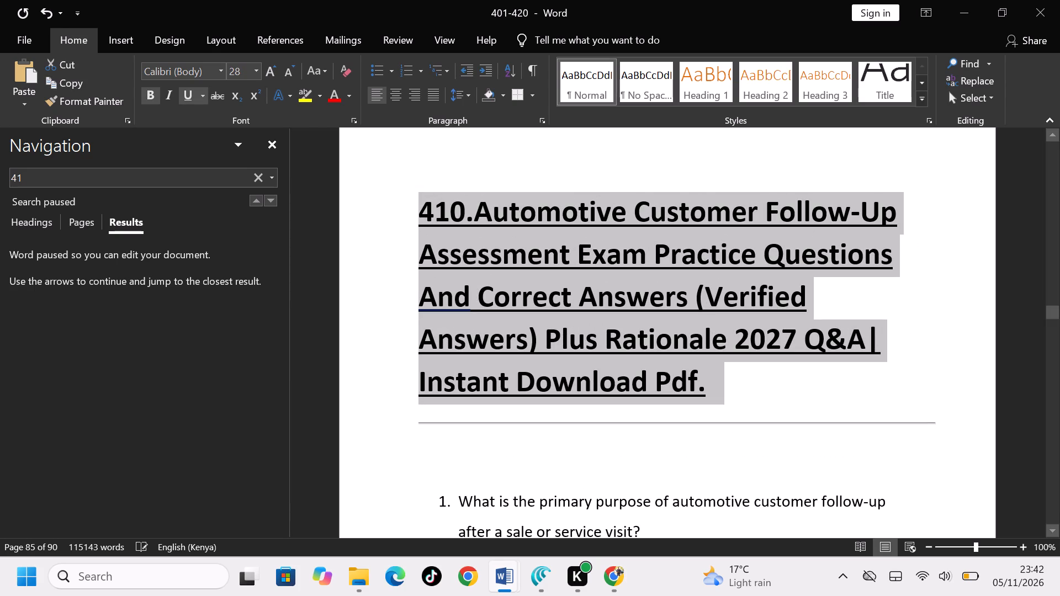
click(333, 96)
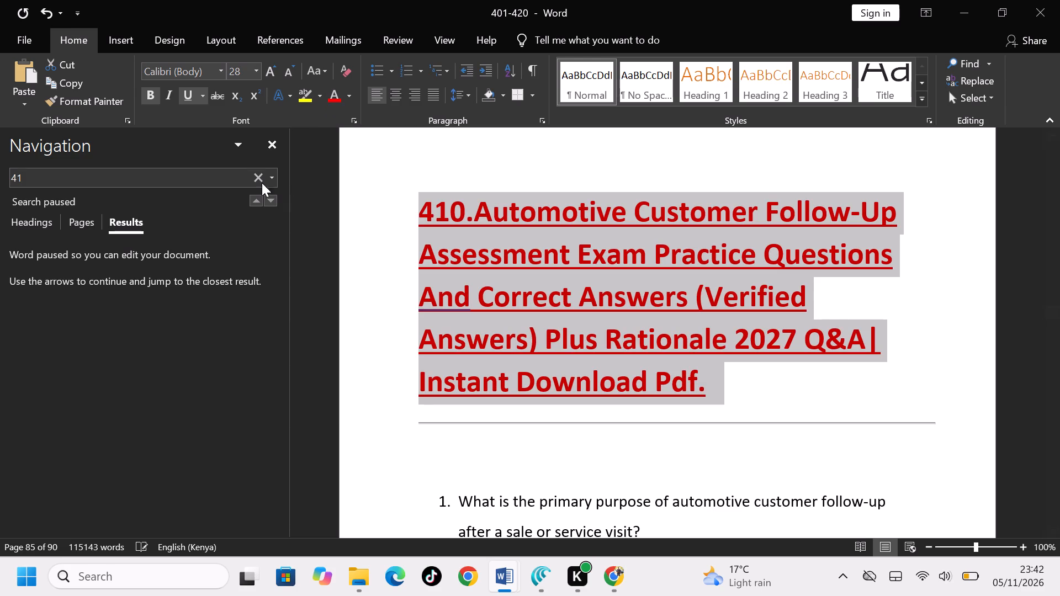
Go to the 411 Automotive Service Excellence Assessment heading and paste the copied exam text and divider line after it.
click(267, 199)
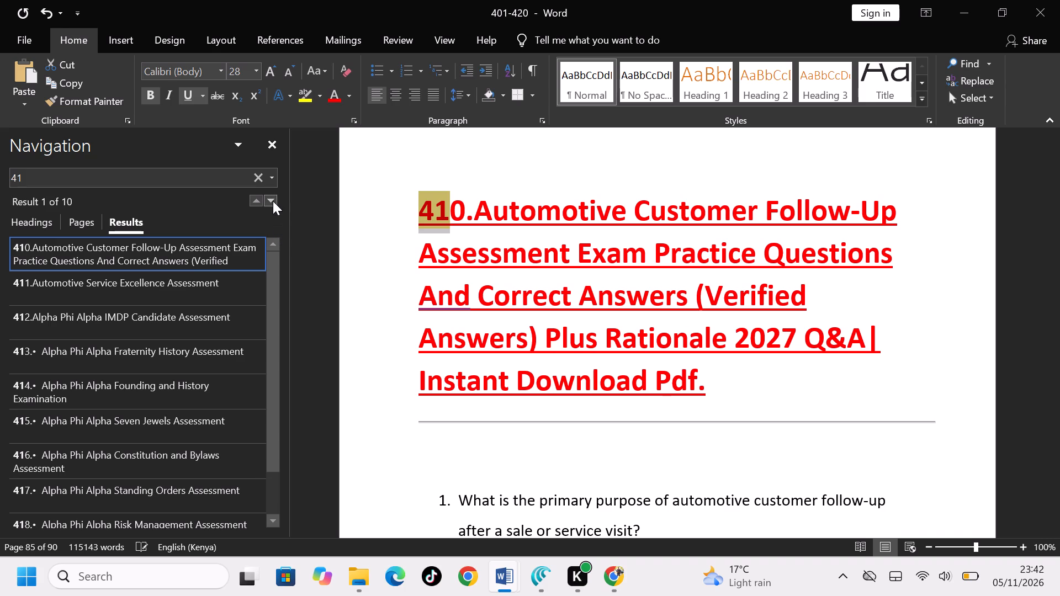
click(273, 201)
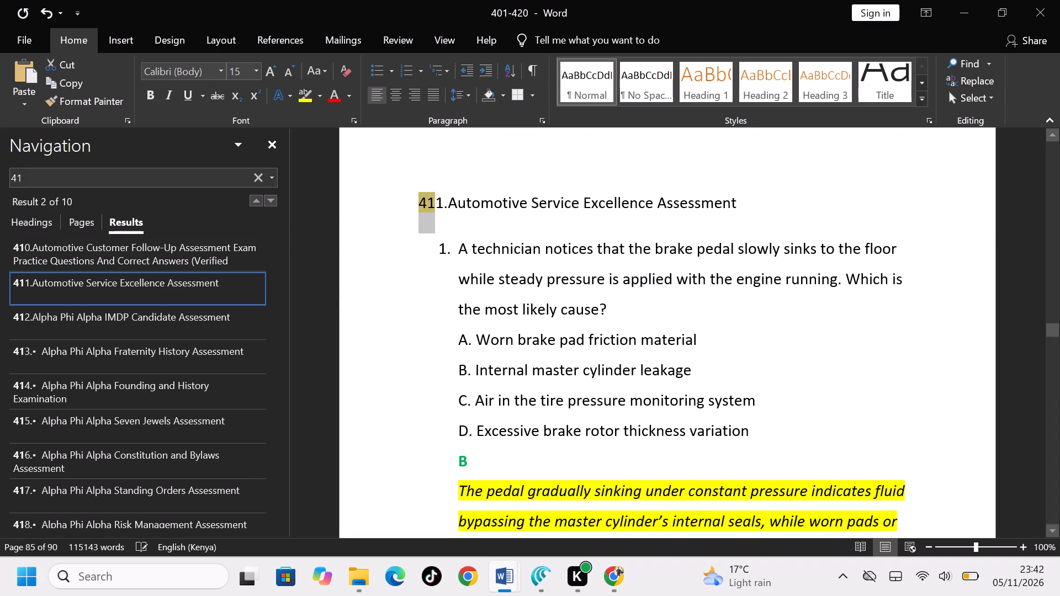
click(753, 203)
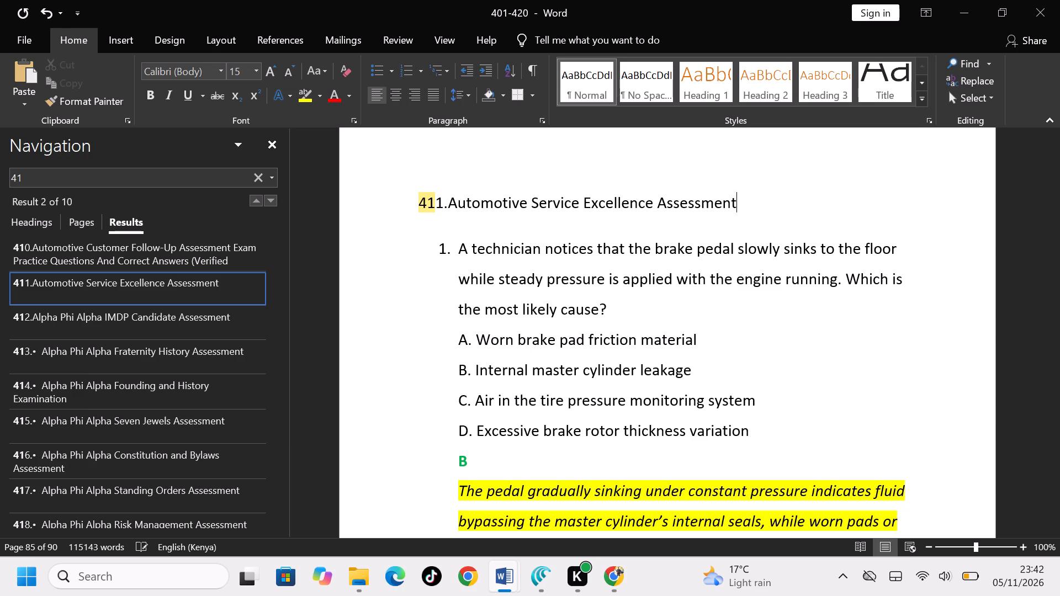
key(ctrl+v)
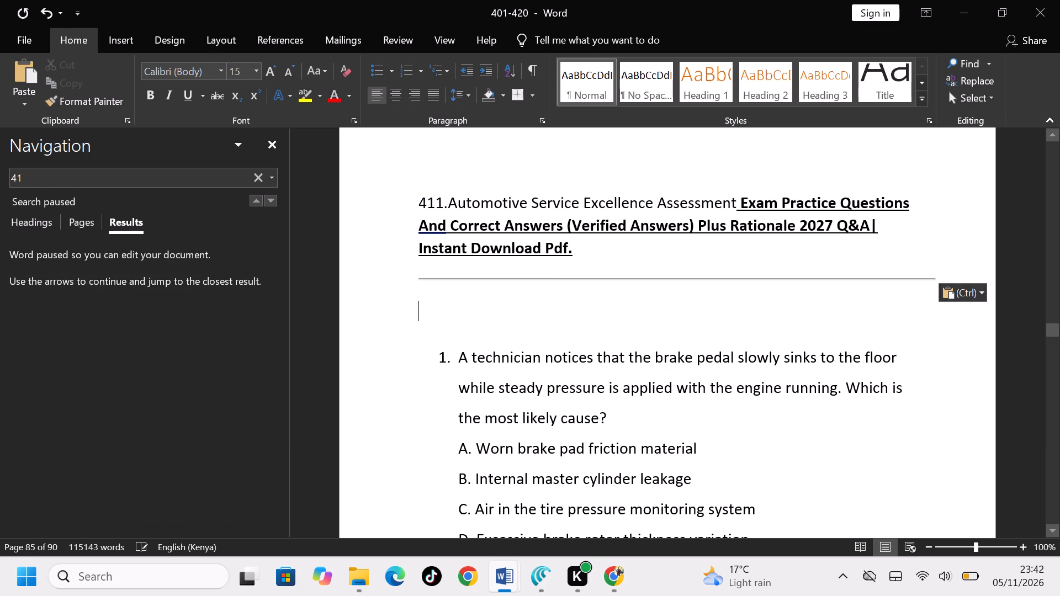
Format the whole 411 heading, including the pasted exam text, as 28 pt, bold, underlined and bright red.
click(608, 256)
drag(608, 256, 370, 197)
key(ctrl+shift+period)
key(ctrl+shift+period)
key(ctrl+shift+period)
key(ctrl+shift+period)
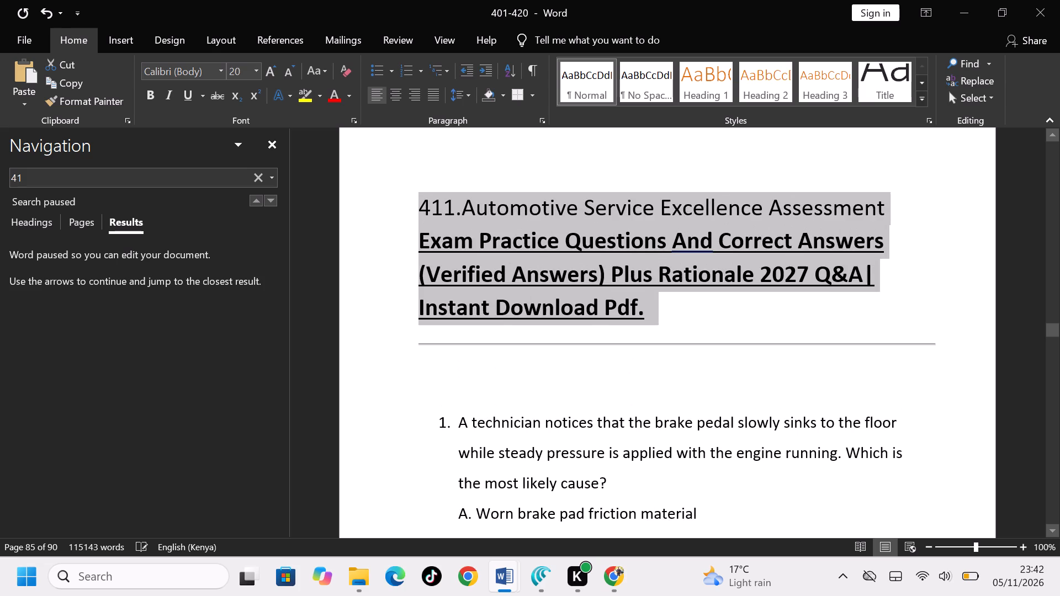
key(ctrl+shift+period)
key(ctrl+shift+period)
key(ctrl+shift+period)
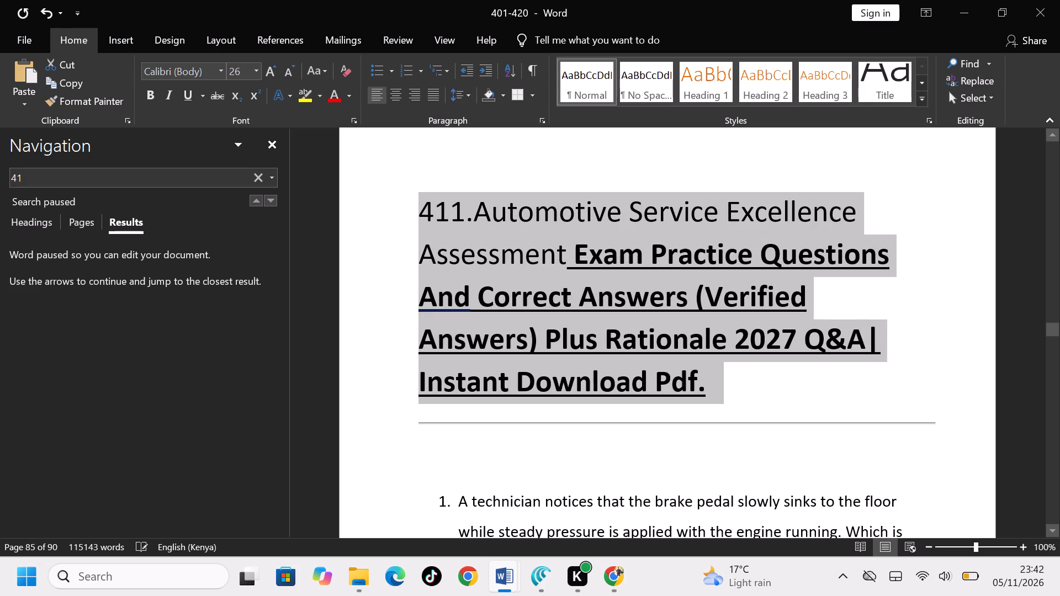
key(ctrl+b)
key(ctrl+u)
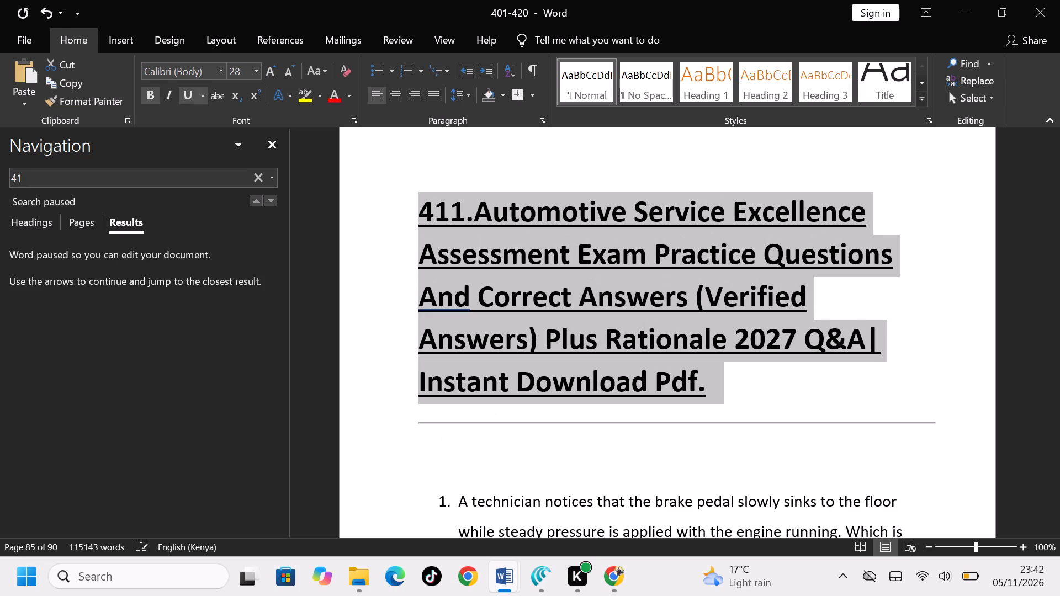
click(335, 93)
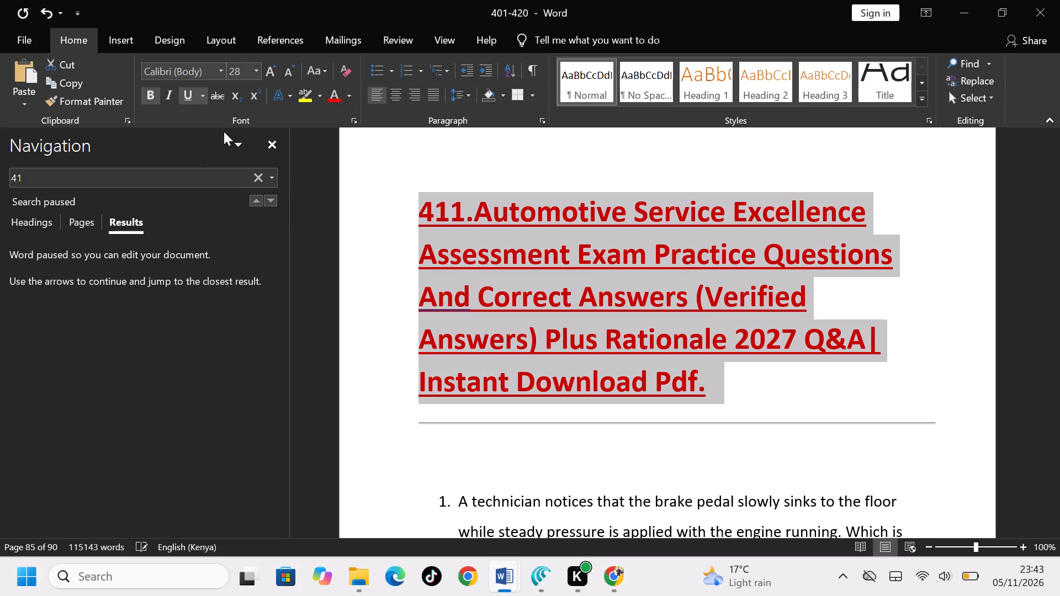
Go to the 412 Alpha Phi Alpha IMDP Candidate Assessment heading and paste the copied exam text and divider line after it.
click(270, 199)
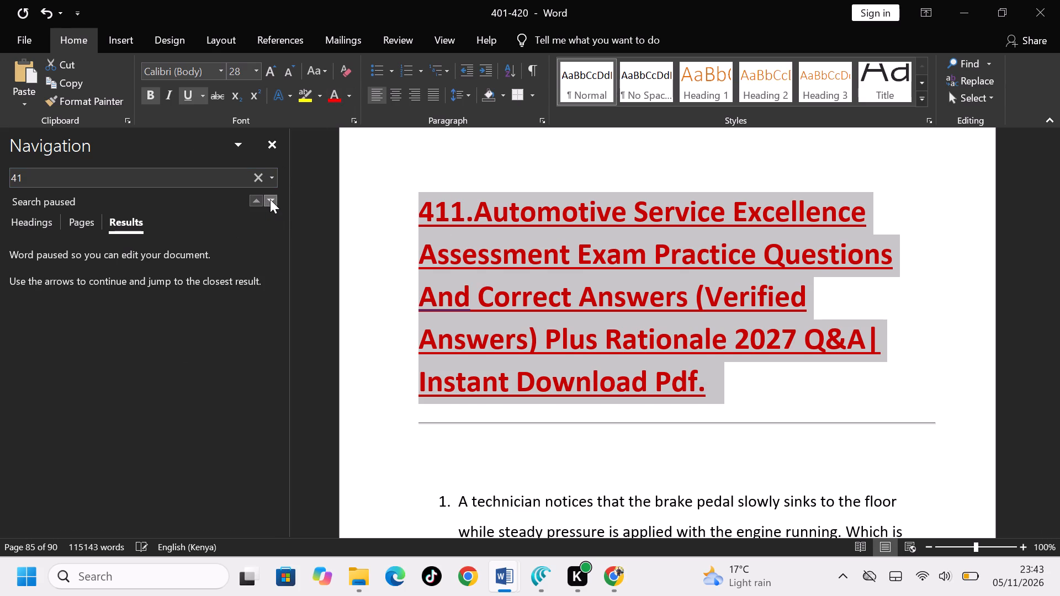
click(270, 199)
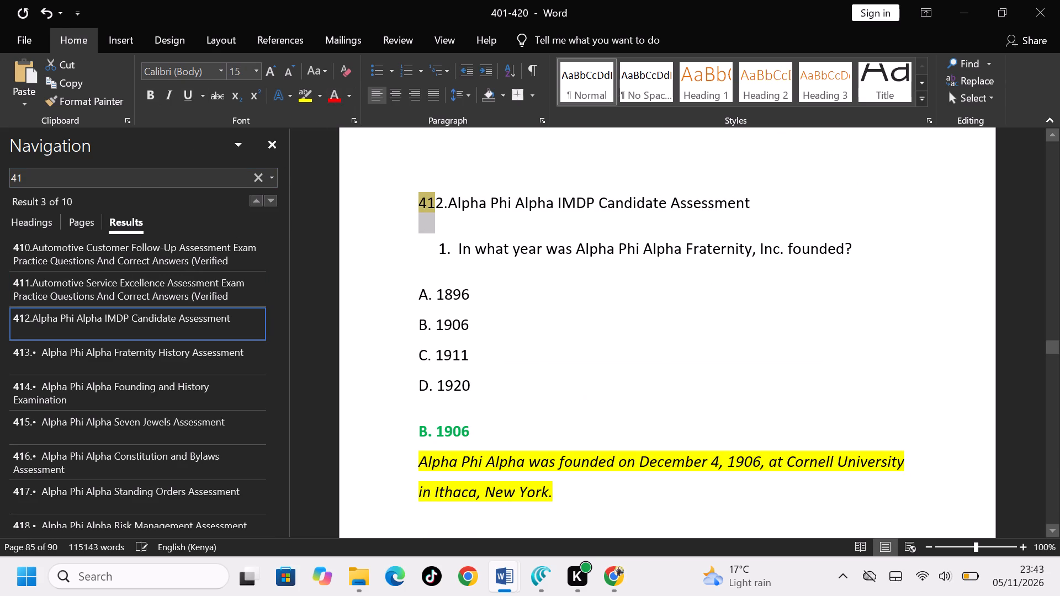
click(771, 203)
key(ctrl+v)
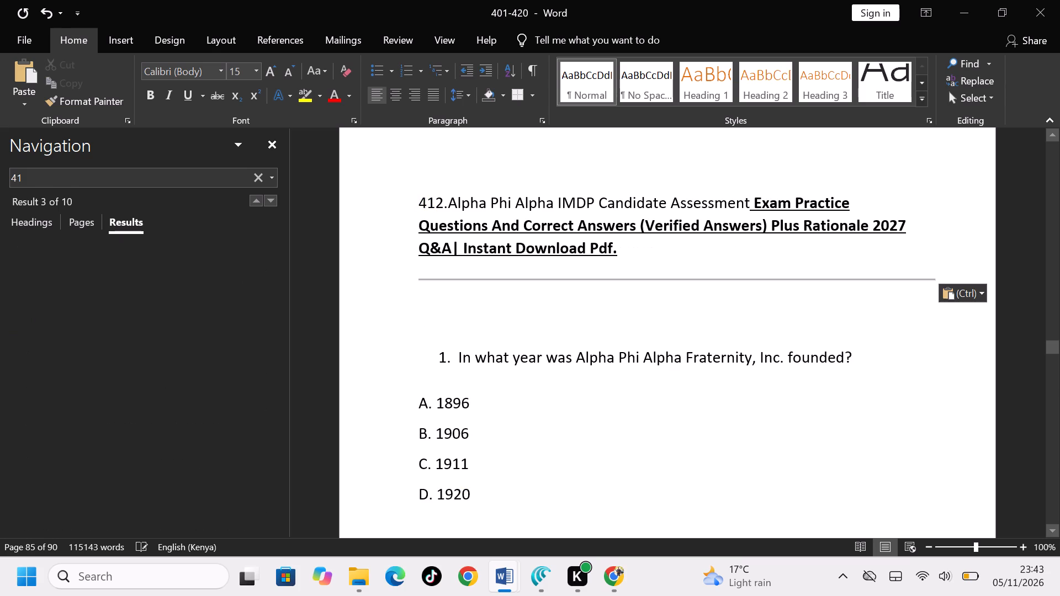
Format the whole 412 heading, including the pasted exam text, as 28 pt, bold and underlined, with light blue as the final font colour.
click(680, 251)
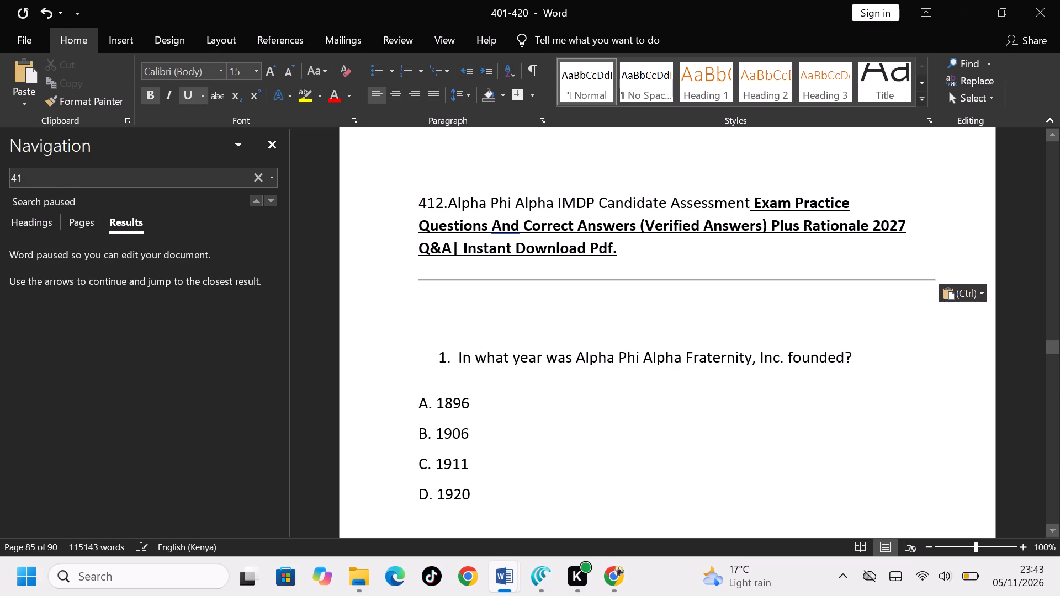
drag(680, 251, 581, 185)
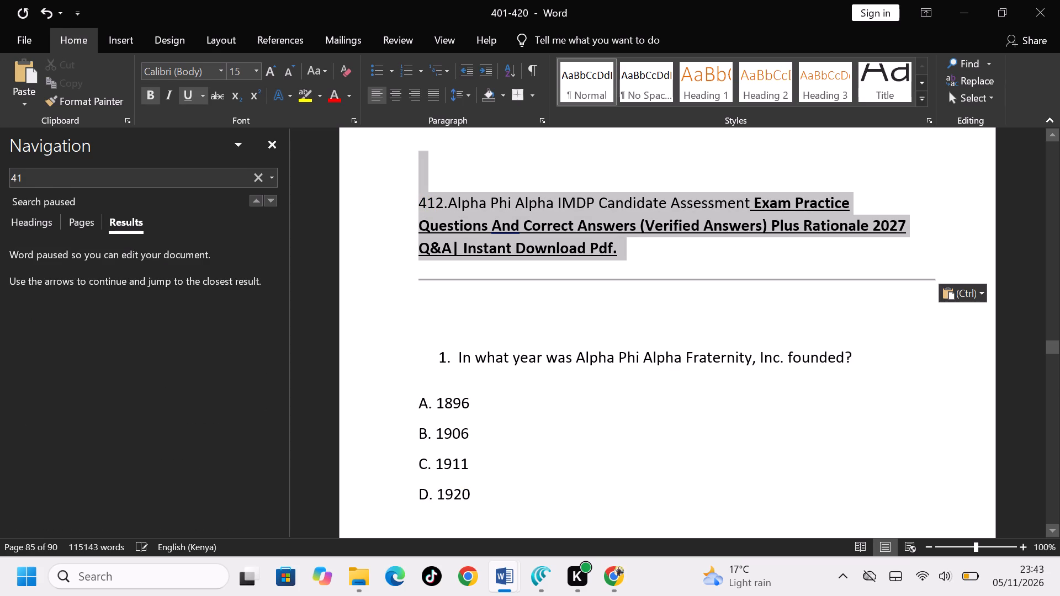
drag(581, 185, 580, 186)
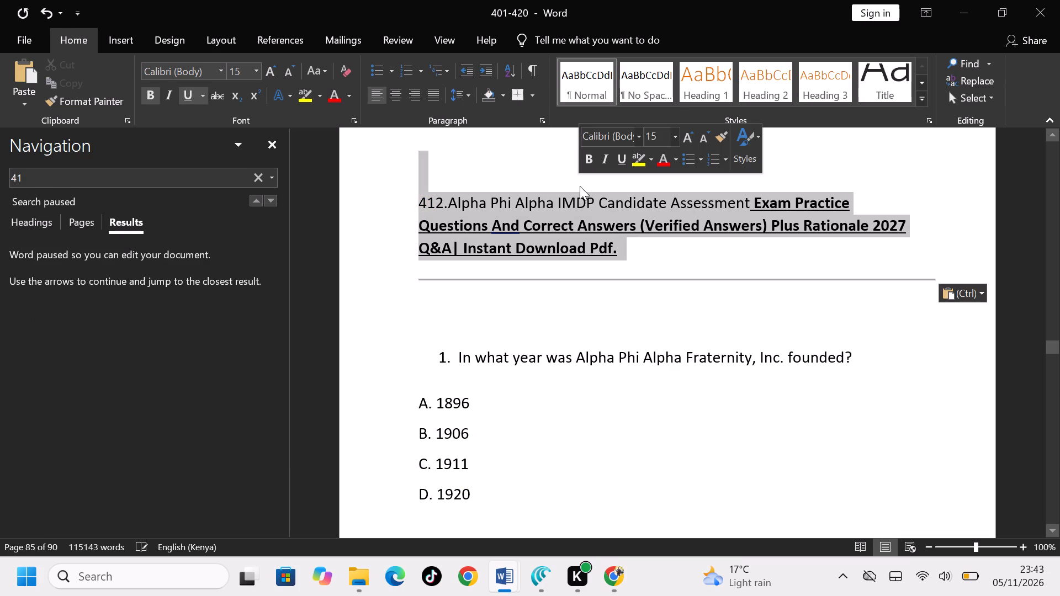
key(ctrl+shift+period)
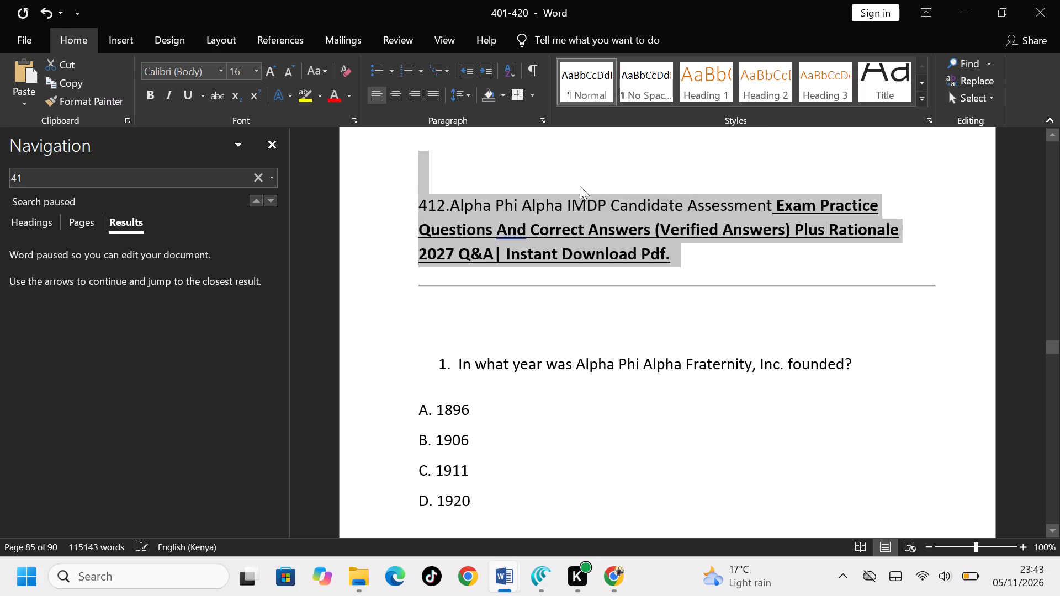
key(ctrl+shift+period)
key(ctrl+shift+period)
key(ctrl+shift+period)
key(ctrl+shift+period)
key(ctrl+shift+period)
key(ctrl+shift+period)
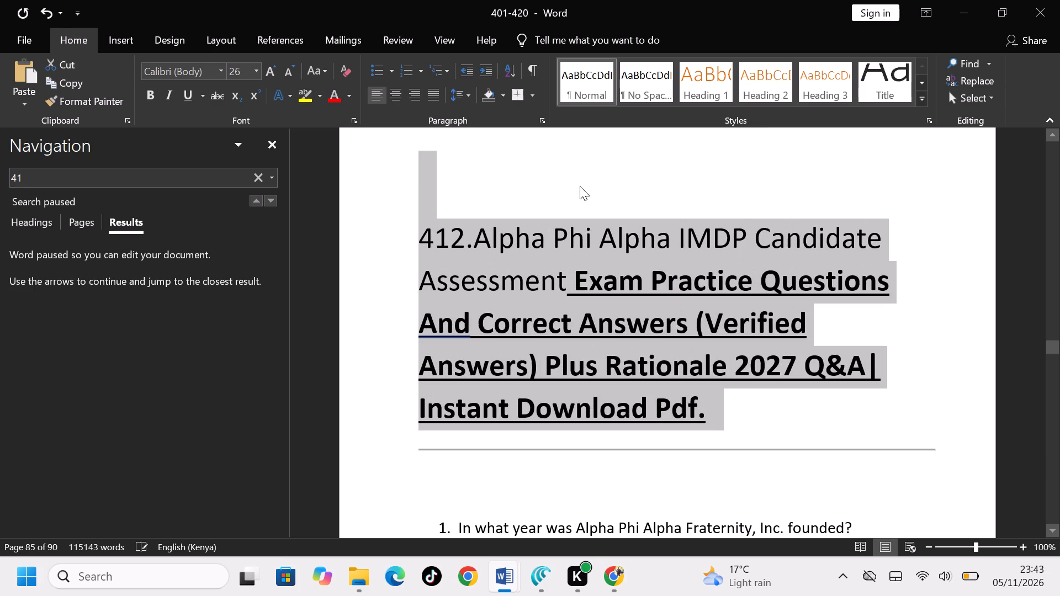
key(ctrl+b)
key(ctrl+u)
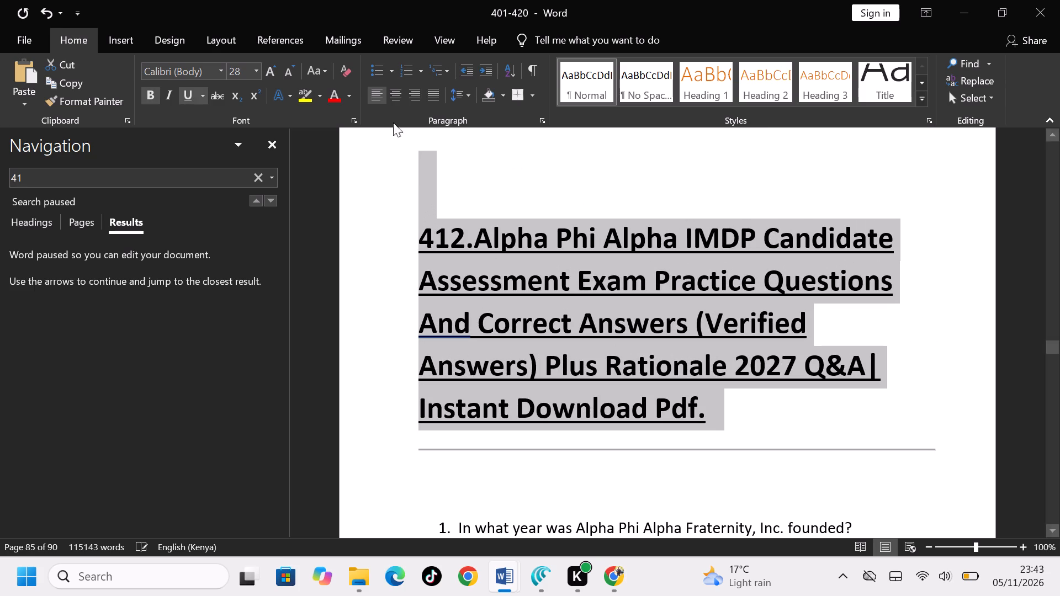
click(338, 95)
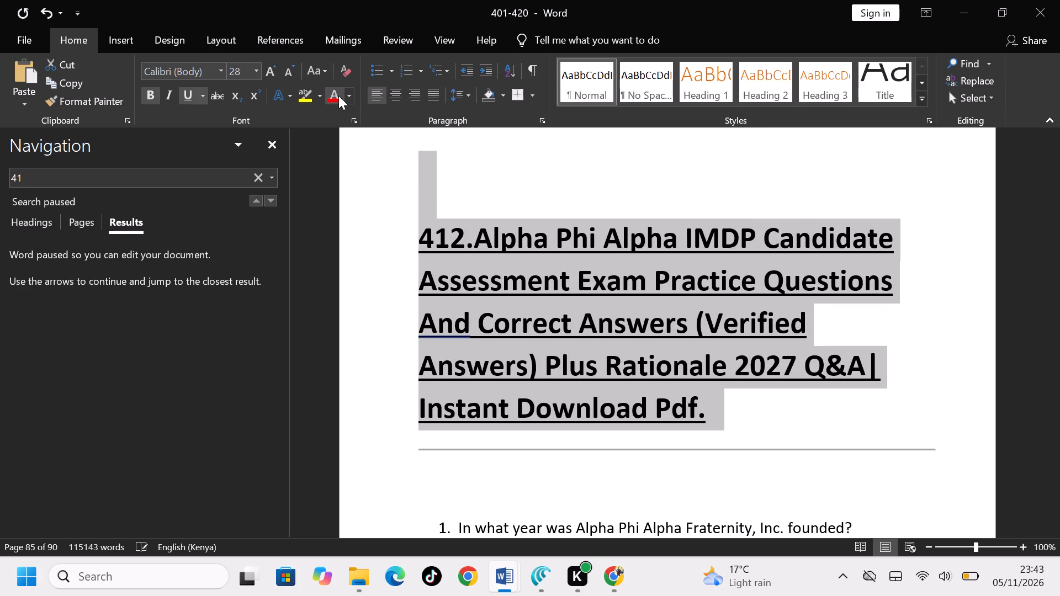
click(346, 95)
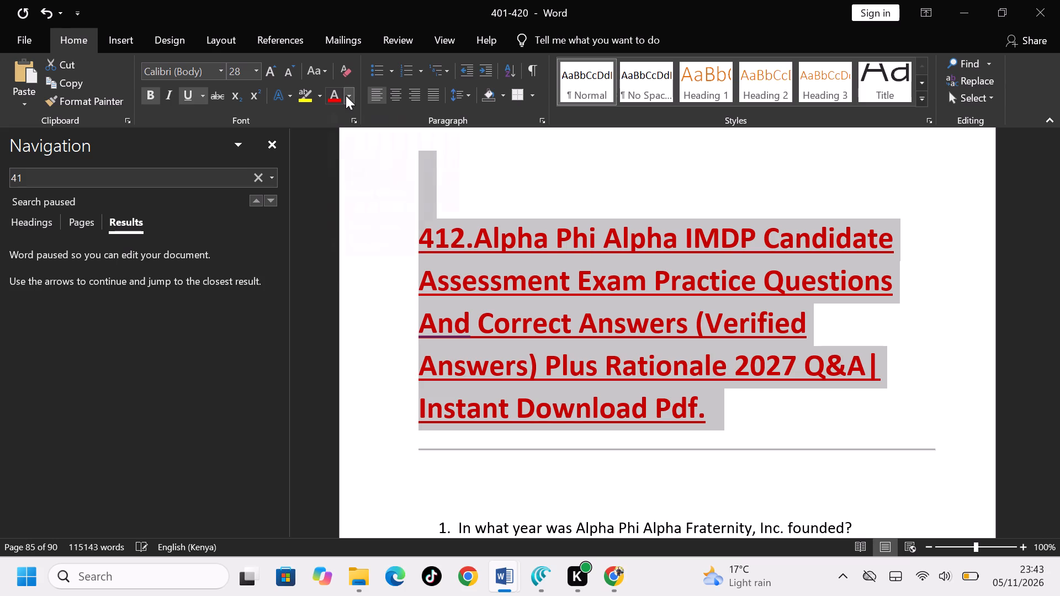
click(410, 236)
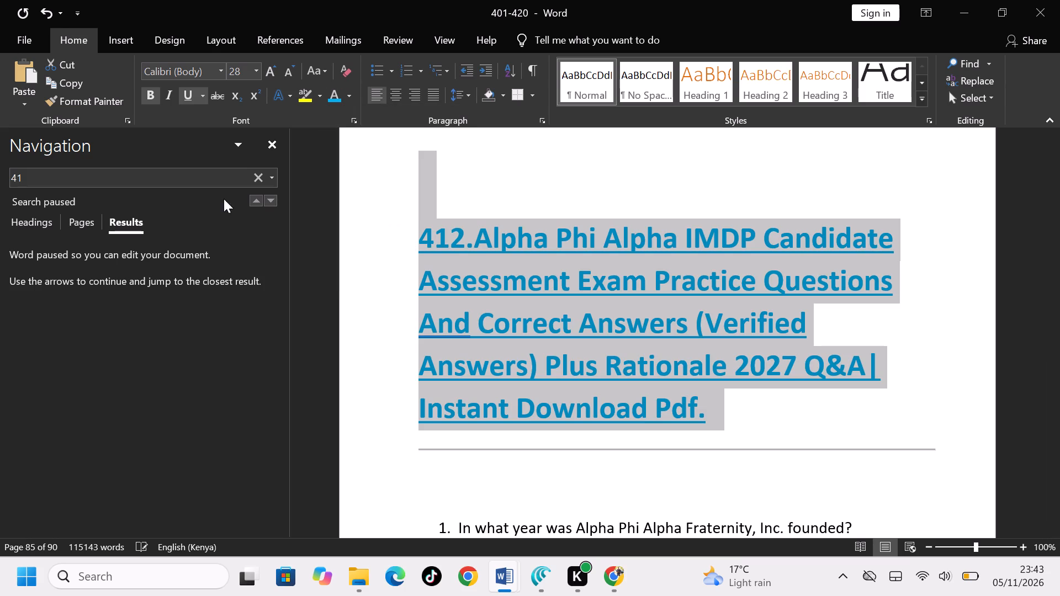
Go to the 413 Alpha Phi Alpha Fraternity History Assessment heading and paste the copied exam text and divider line after it.
click(274, 199)
click(274, 199)
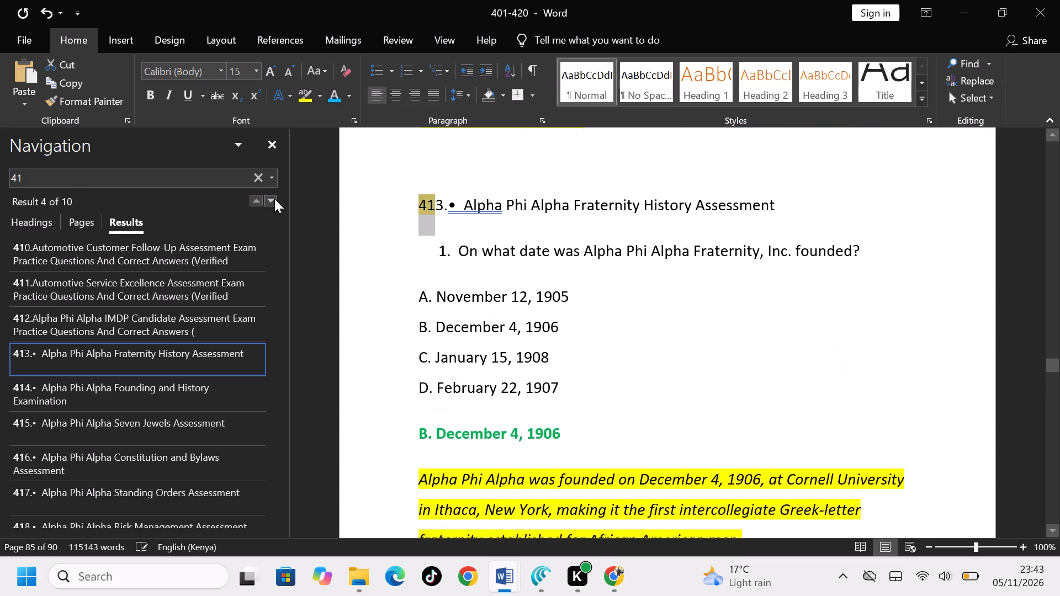
click(808, 195)
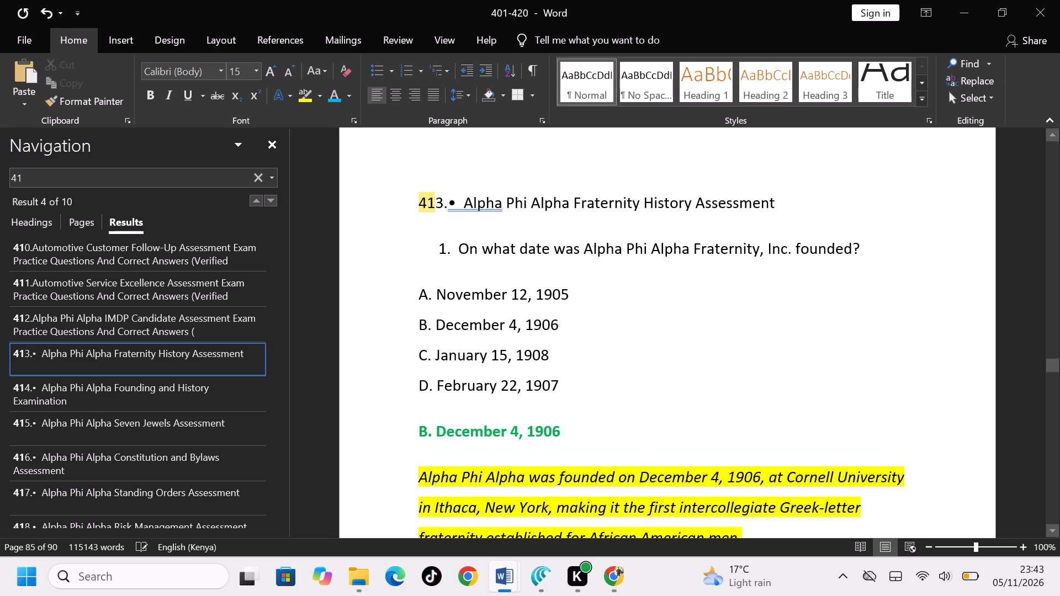
key(ctrl+v)
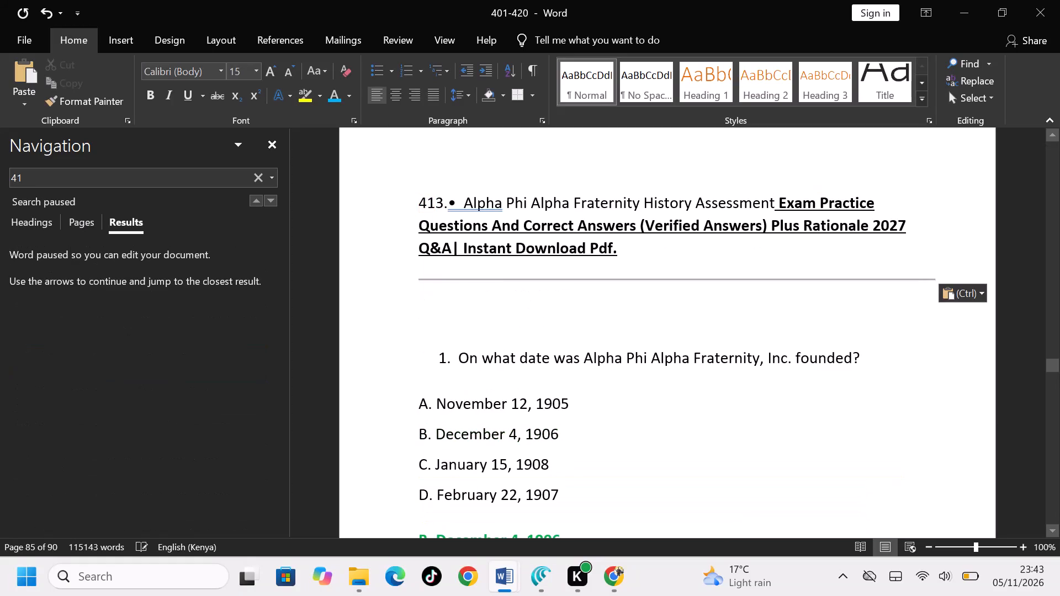
Format the whole 413 heading, including the pasted exam text, as 28 pt, bold, underlined and light blue.
click(634, 246)
drag(634, 246, 582, 202)
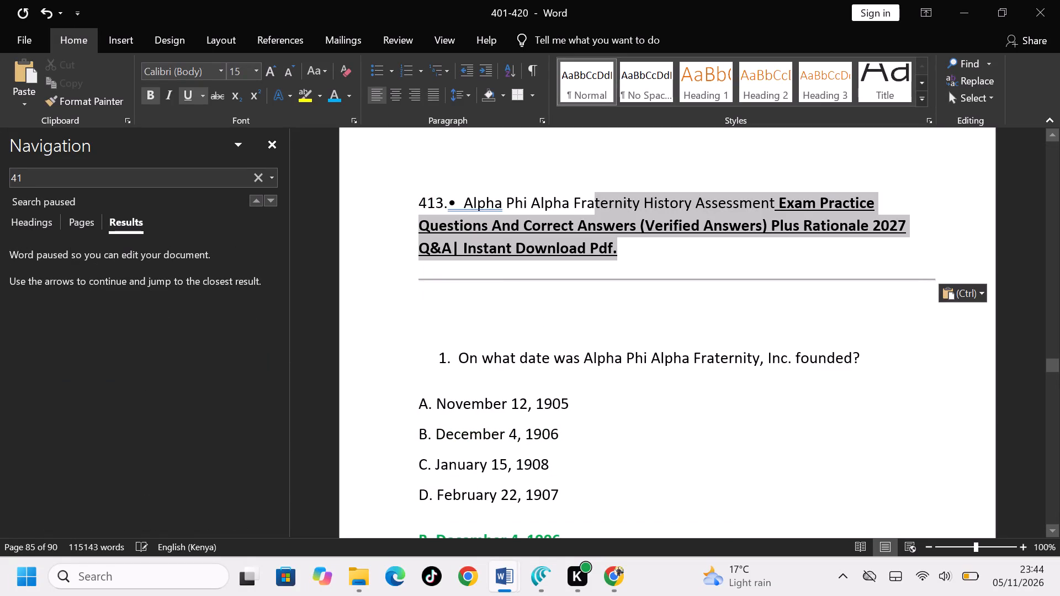
drag(582, 202, 428, 196)
scroll(462, 201, left, 1)
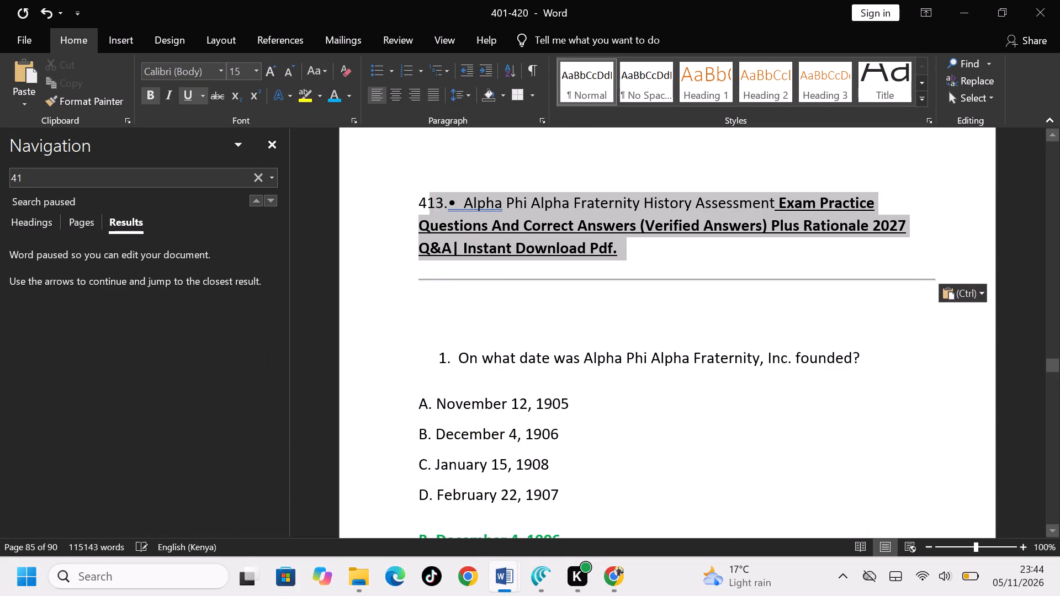
scroll(428, 196, left, 1)
drag(428, 196, 402, 199)
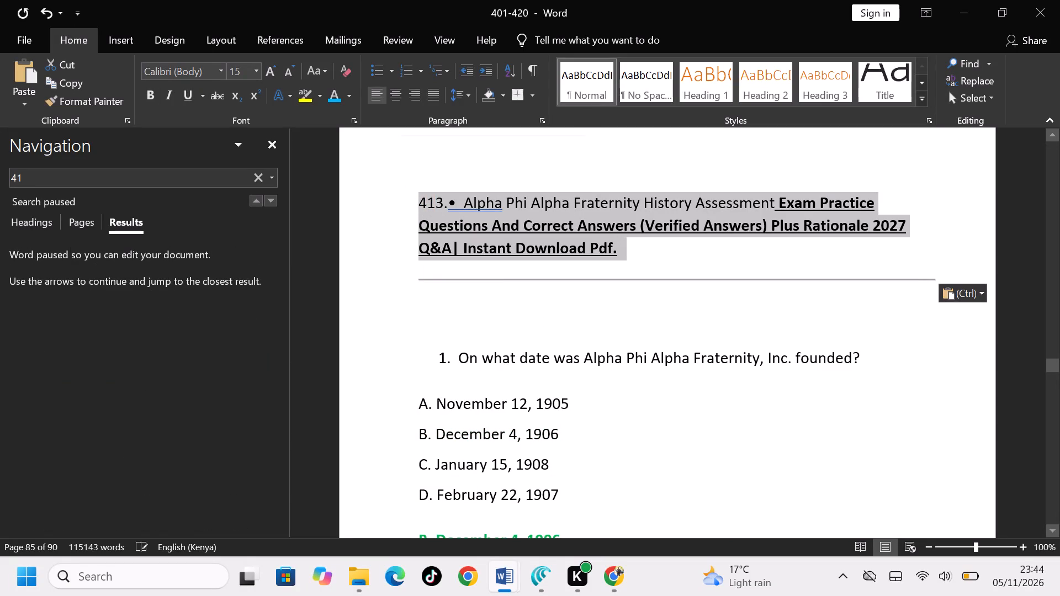
key(ctrl+shift+period)
key(ctrl+shift+period)
key(ctrl+shift+period)
key(ctrl+shift+period)
key(ctrl+shift+period)
key(ctrl+shift+period)
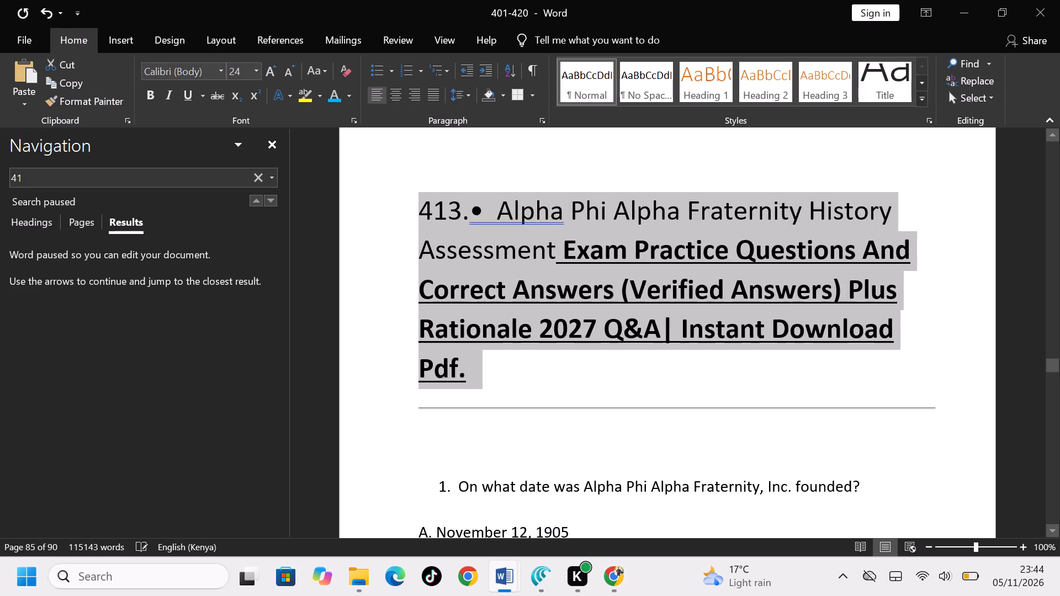
key(ctrl+shift+period)
key(ctrl+b)
key(ctrl+u)
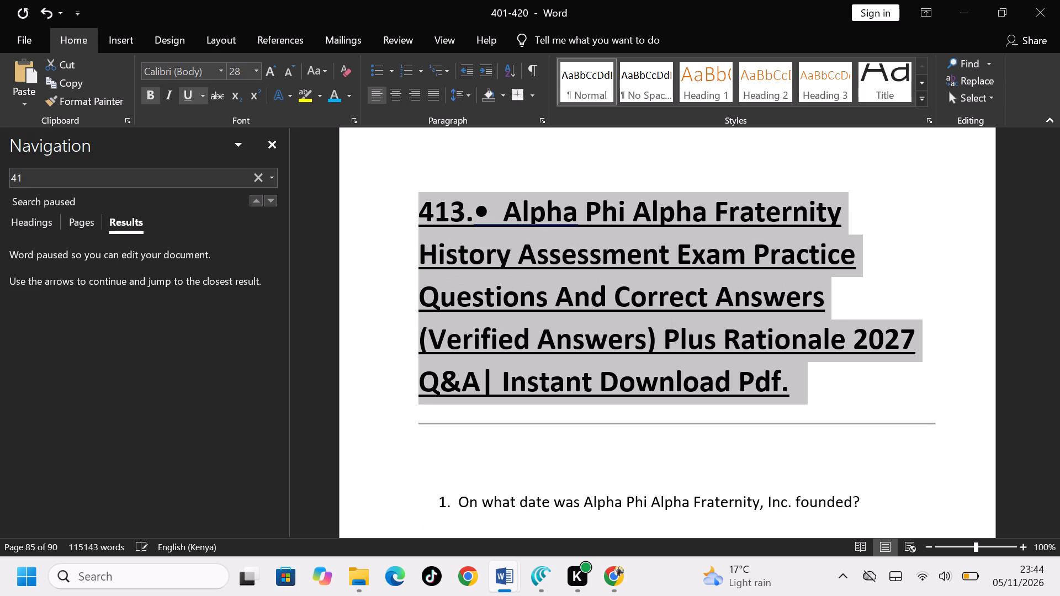
click(335, 96)
Go to the 414 Alpha Phi Alpha Founding and History heading and replace its word Examination with the copied exam text and divider line.
drag(270, 194, 270, 204)
click(270, 204)
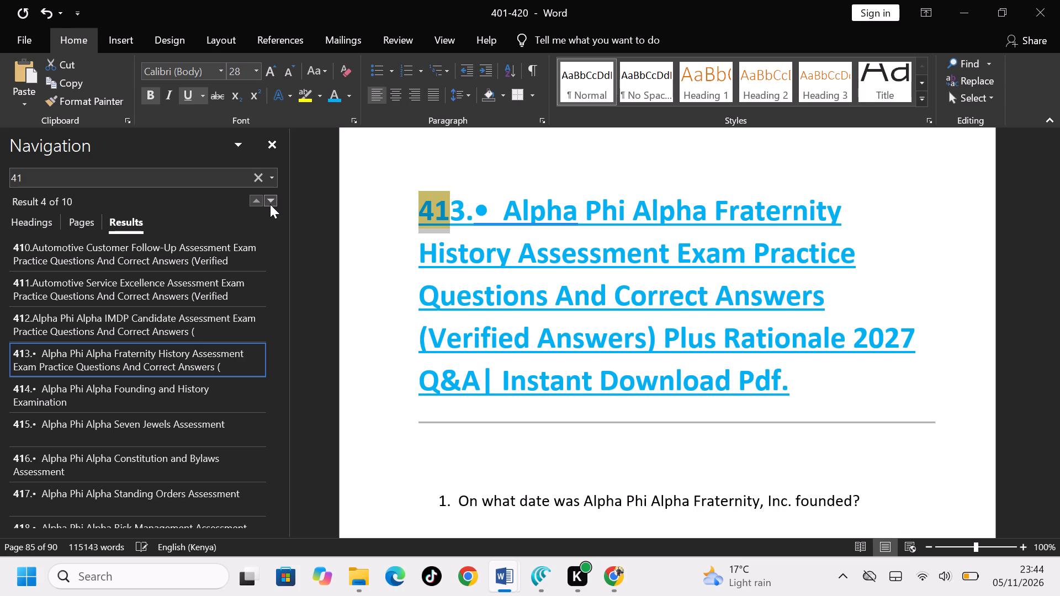
click(270, 200)
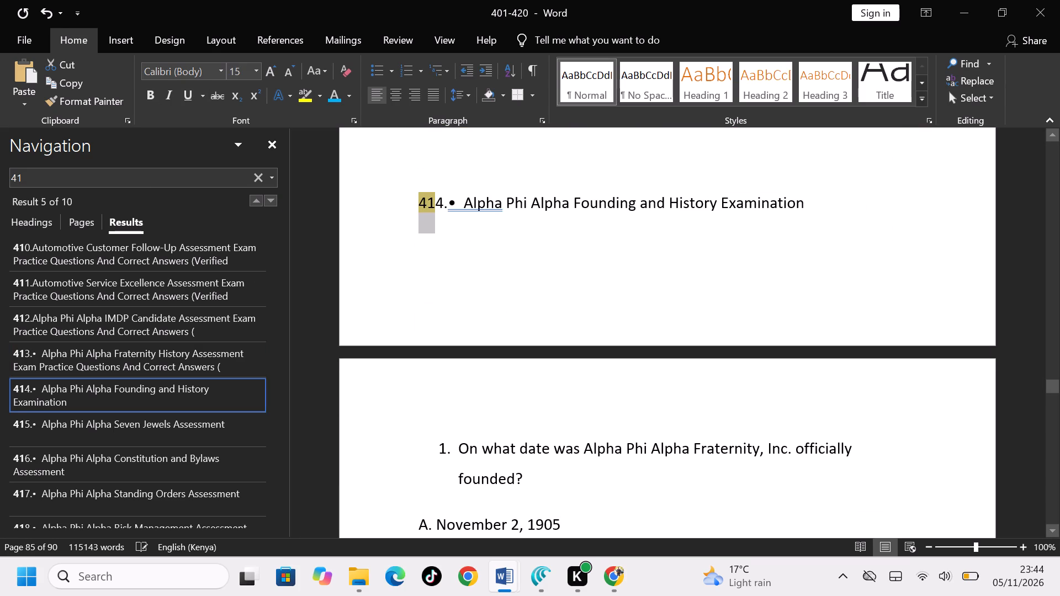
double_click(754, 200)
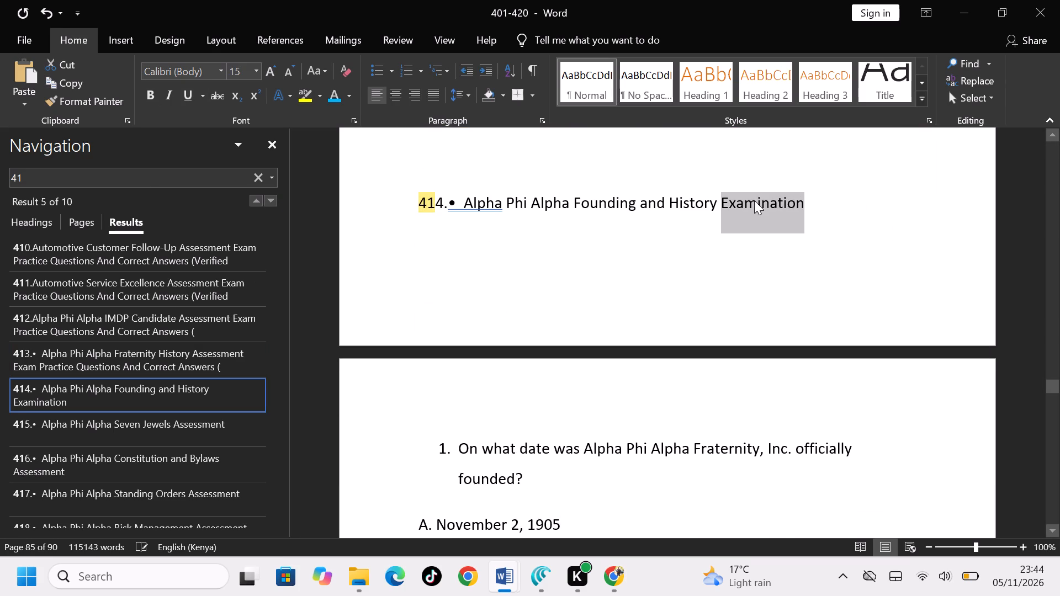
key(ctrl+v)
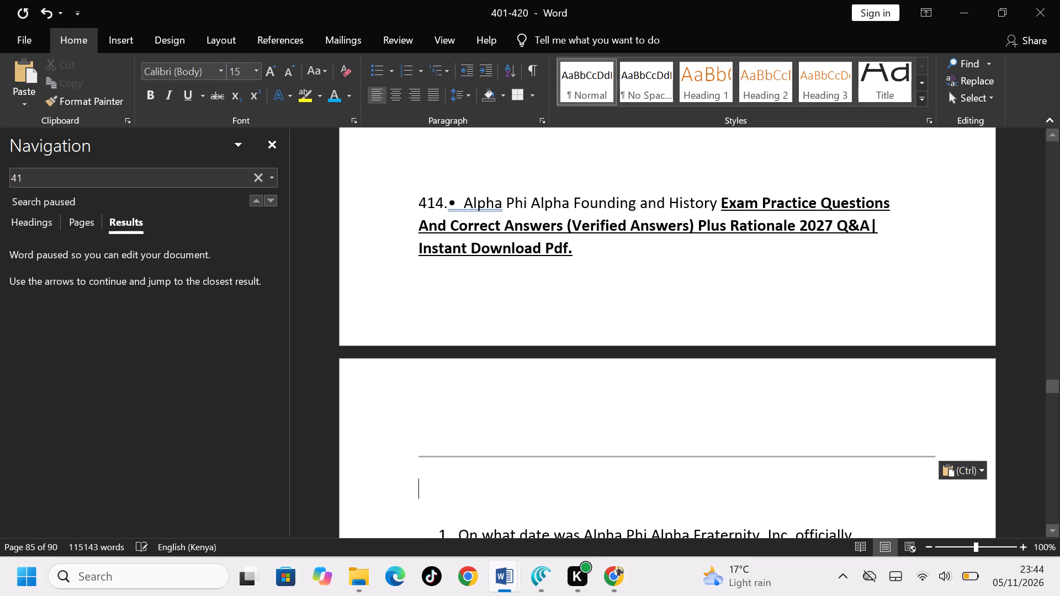
Format the whole 414 heading, including the pasted exam text, as 28 pt, bold, underlined and light blue.
click(653, 277)
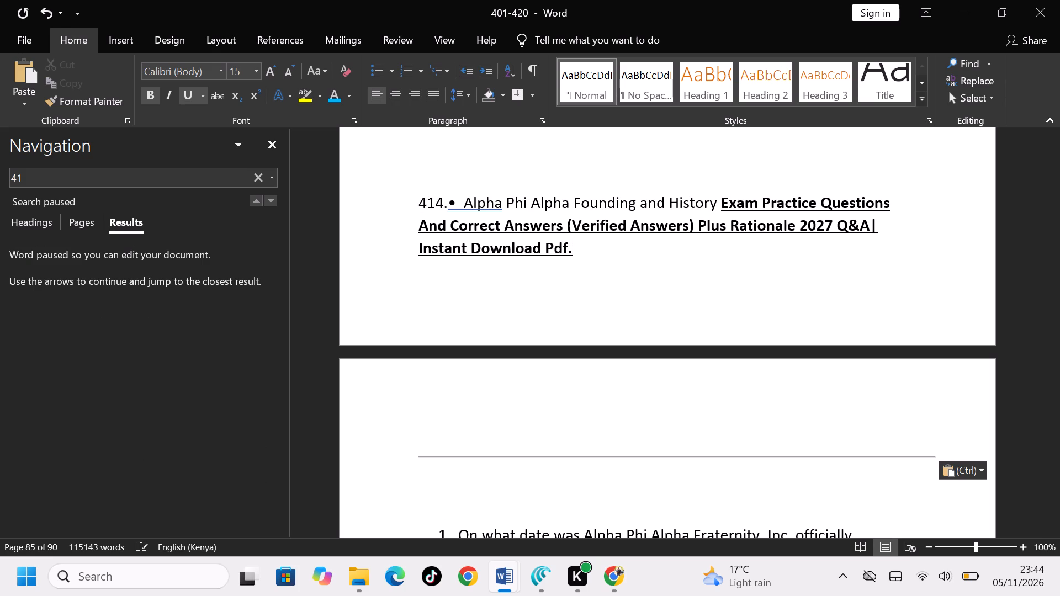
click(627, 263)
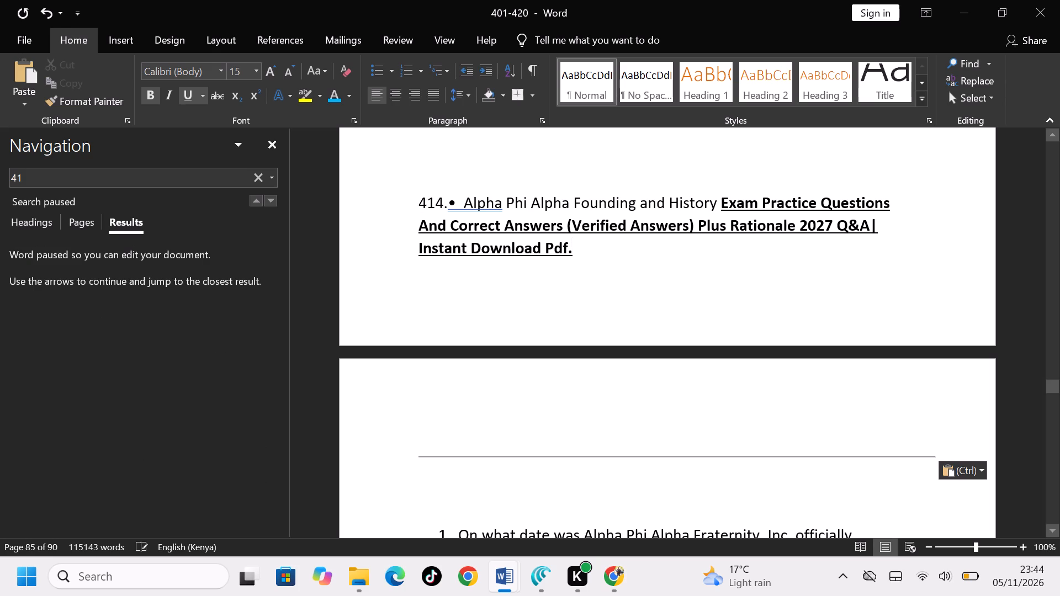
drag(627, 263, 370, 210)
scroll(619, 263, left, 1)
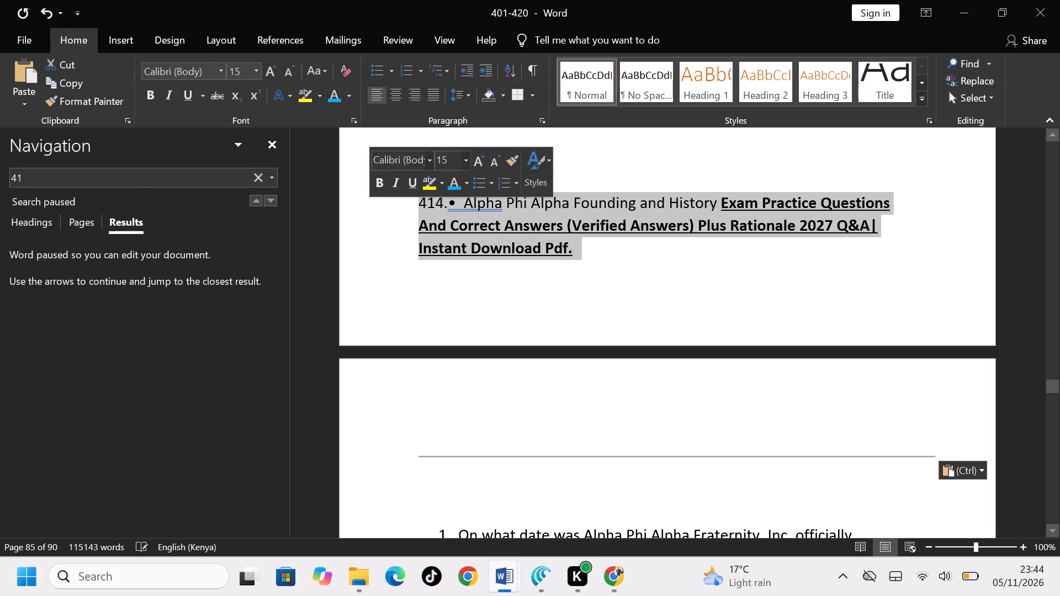
key(ctrl+shift+period)
key(ctrl+shift+period)
key(ctrl+shift+period)
key(ctrl+shift+period)
key(ctrl+shift+period)
key(ctrl+shift+period)
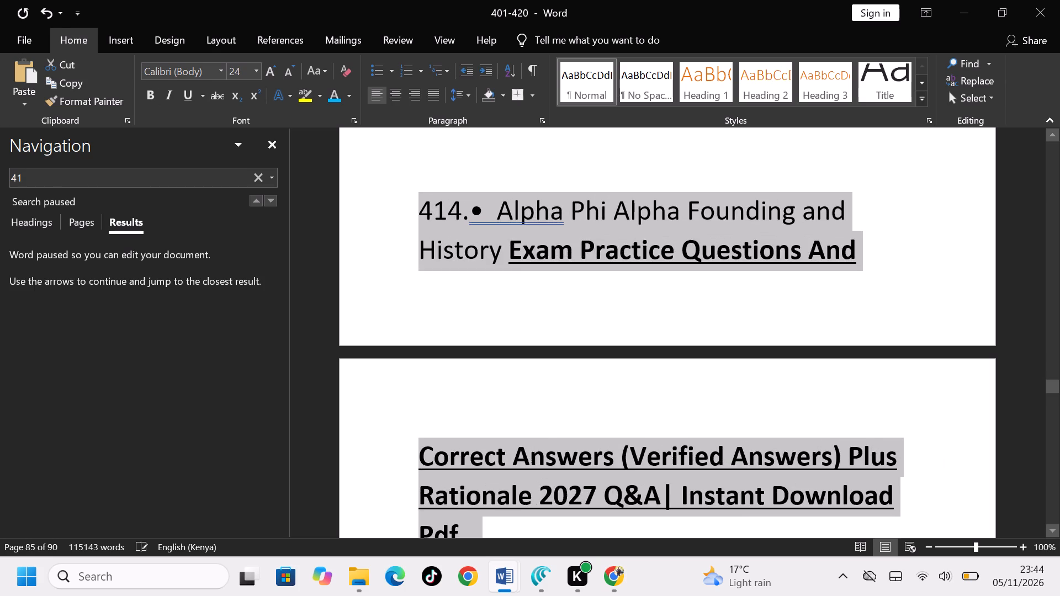
key(ctrl+shift+period)
key(ctrl+b)
key(ctrl+u)
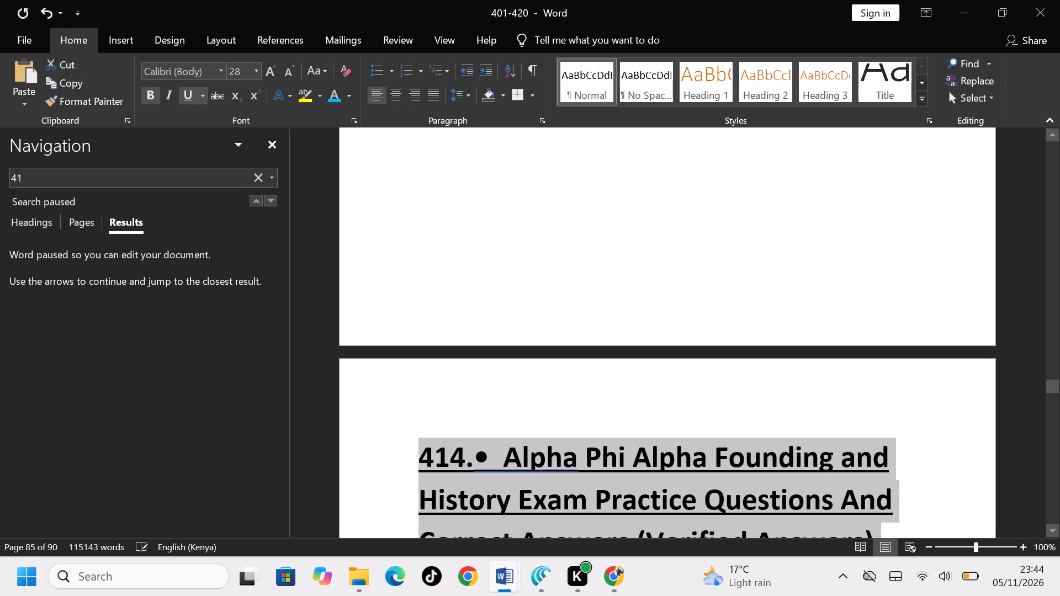
click(332, 97)
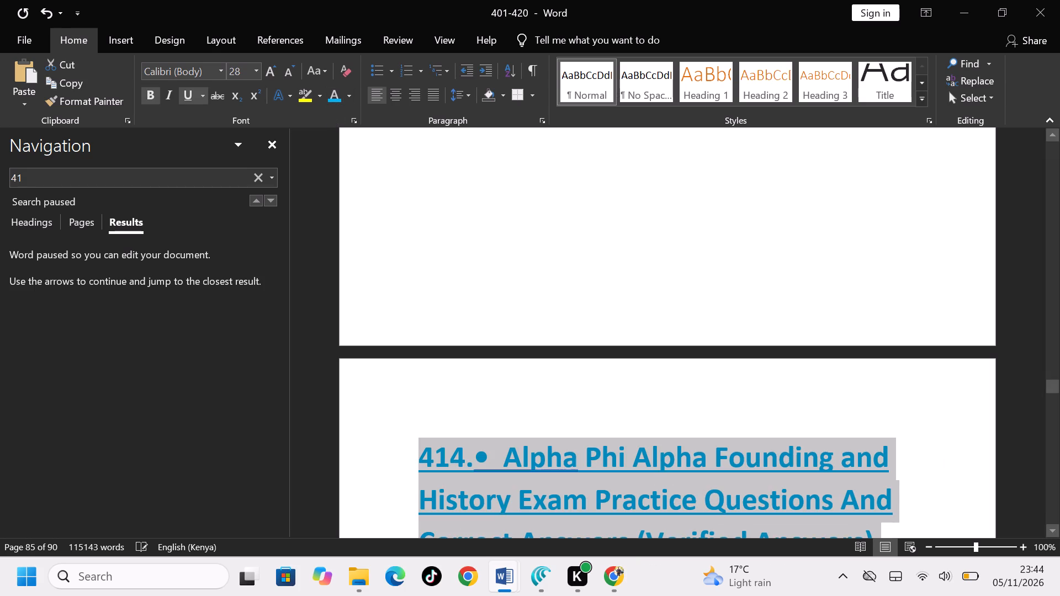
Go to the 415 Alpha Phi Alpha Seven Jewels Assessment heading and paste the copied exam text and divider line after it.
click(273, 200)
click(273, 200)
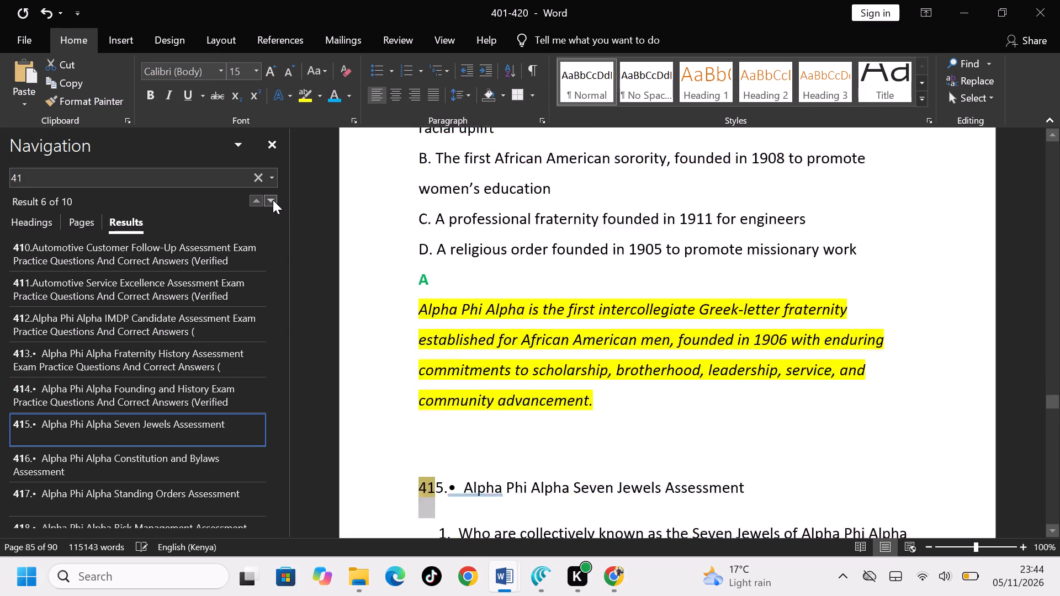
click(757, 204)
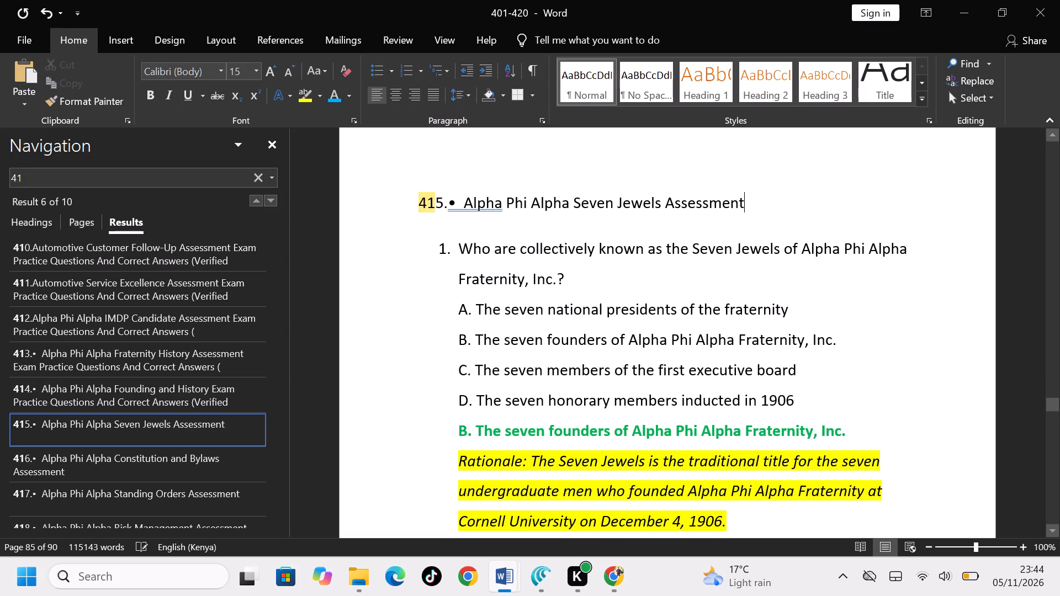
key(ctrl+v)
Format the whole 415 heading, including the pasted exam text, as 28 pt, bold, underlined and light blue.
click(635, 252)
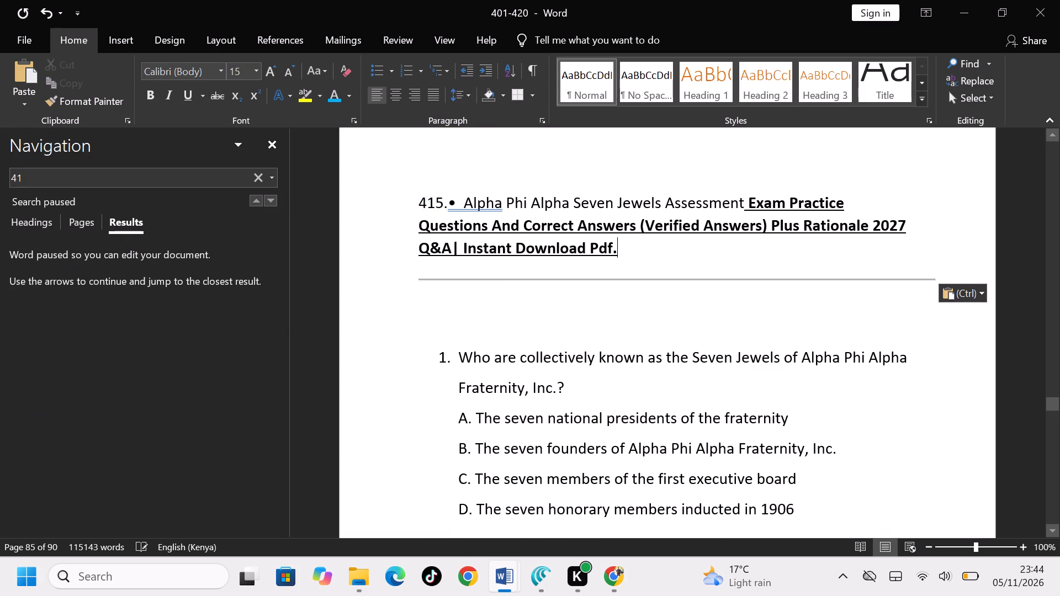
drag(635, 252, 418, 199)
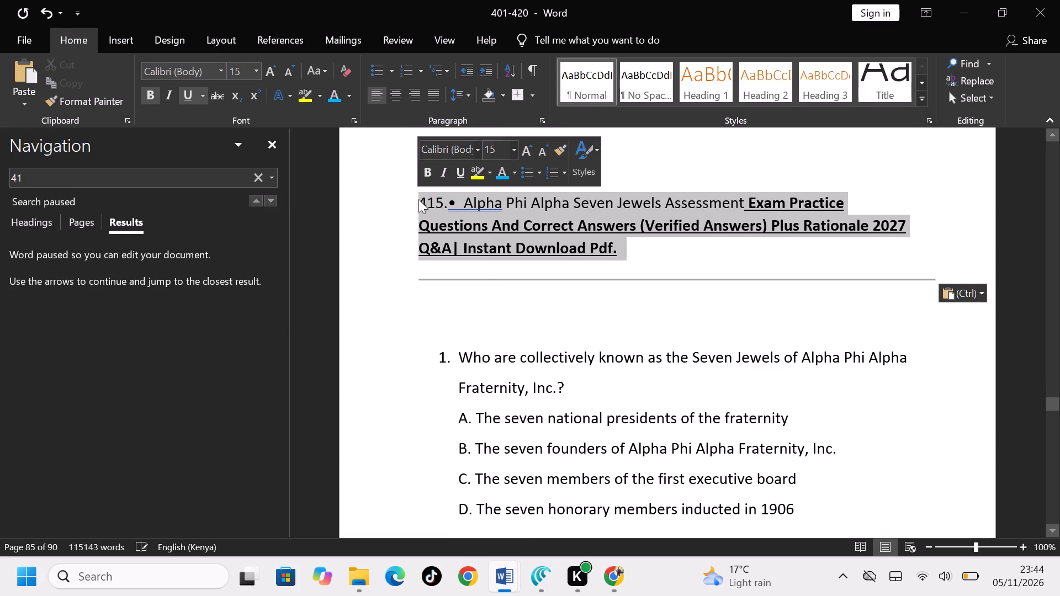
key(ctrl+shift+period)
key(ctrl+shift+period)
key(ctrl+shift+period)
key(ctrl+shift+period)
key(ctrl+shift+period)
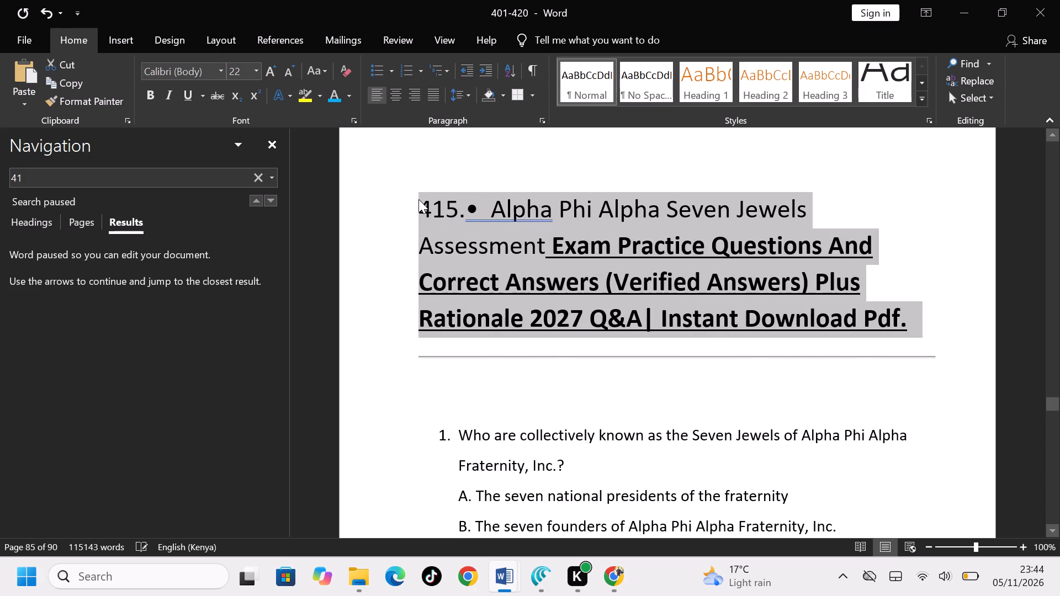
key(ctrl+shift+period)
key(ctrl+shift+period)
key(ctrl+b)
key(ctrl+u)
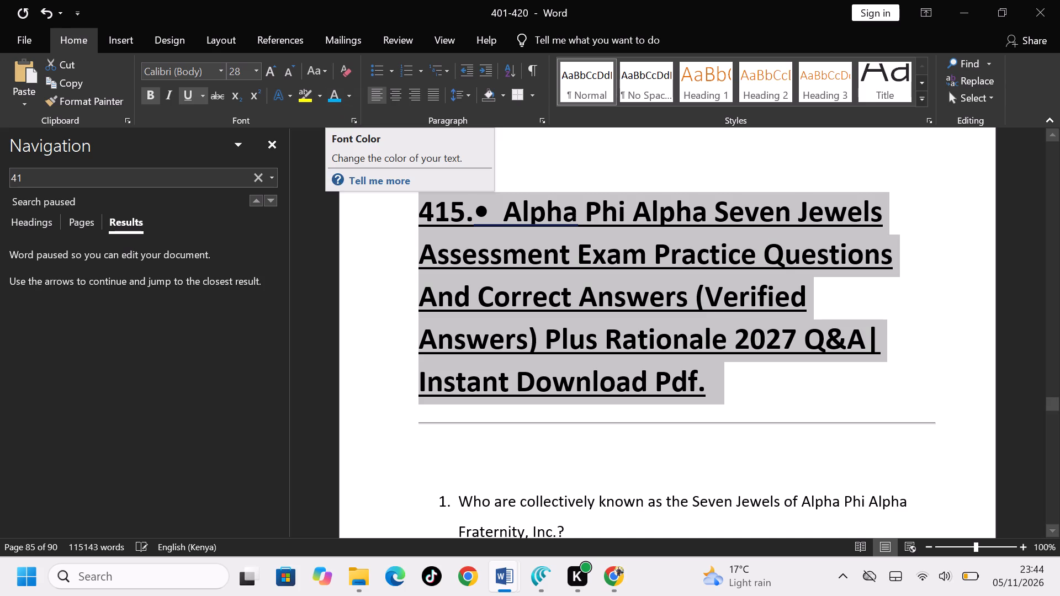
click(331, 91)
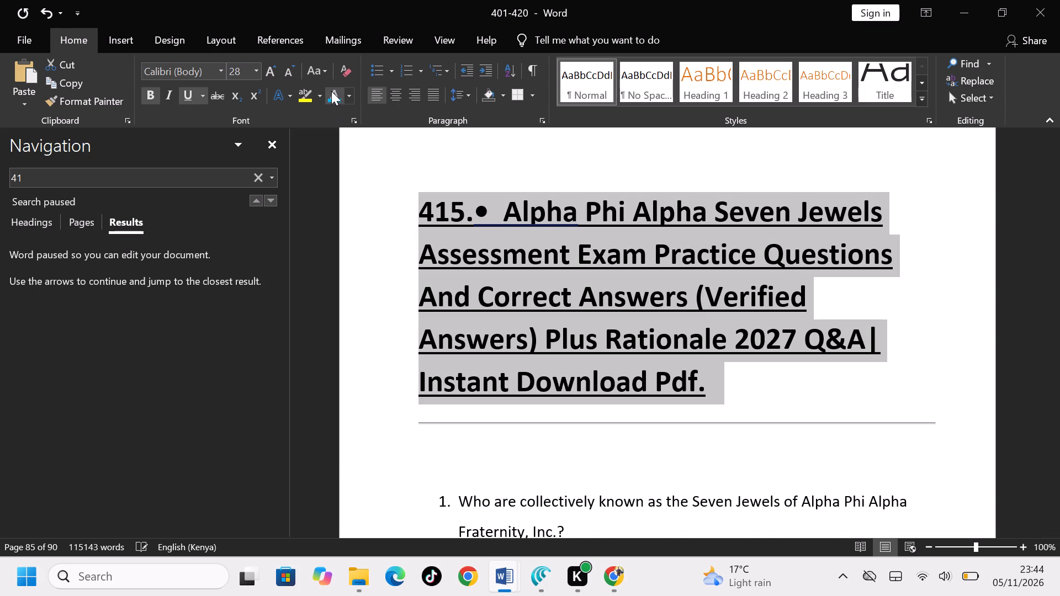
Go to the 416 Alpha Phi Alpha Constitution and Bylaws Assessment heading and paste the copied exam text and divider line after it.
click(273, 200)
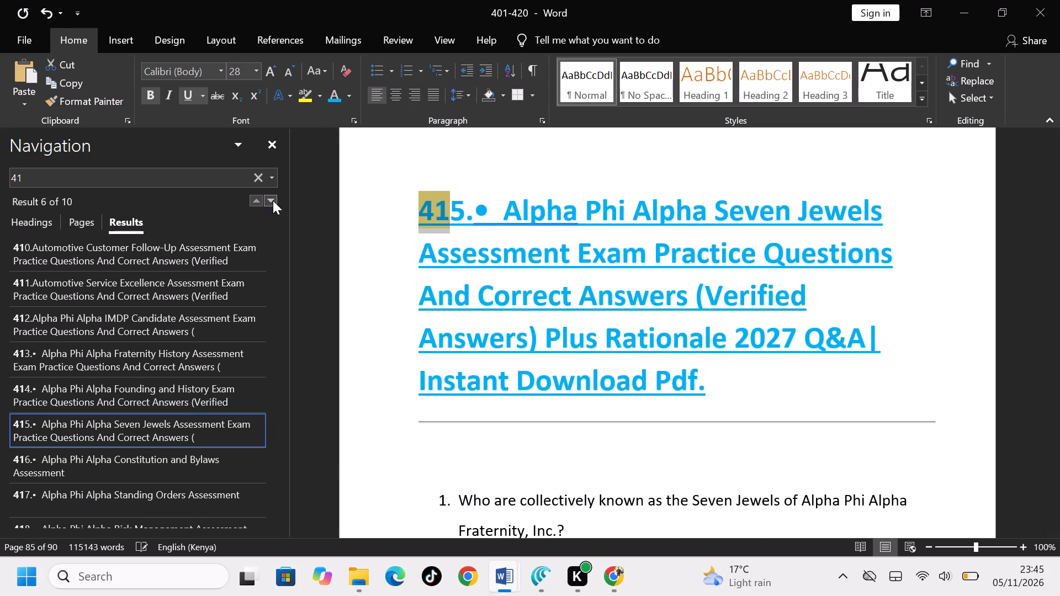
click(273, 200)
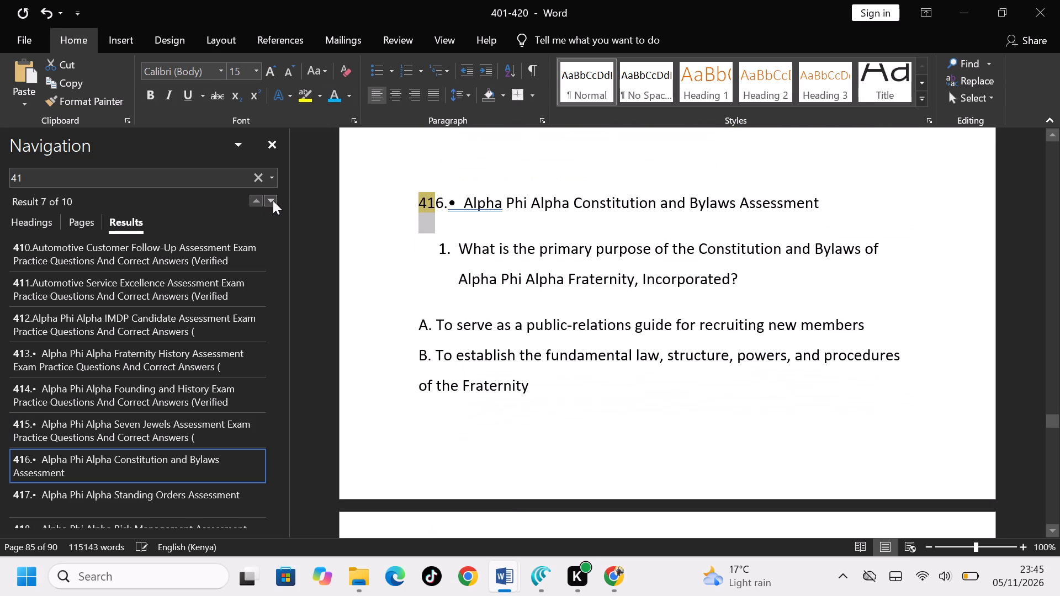
click(851, 210)
key(ctrl+v)
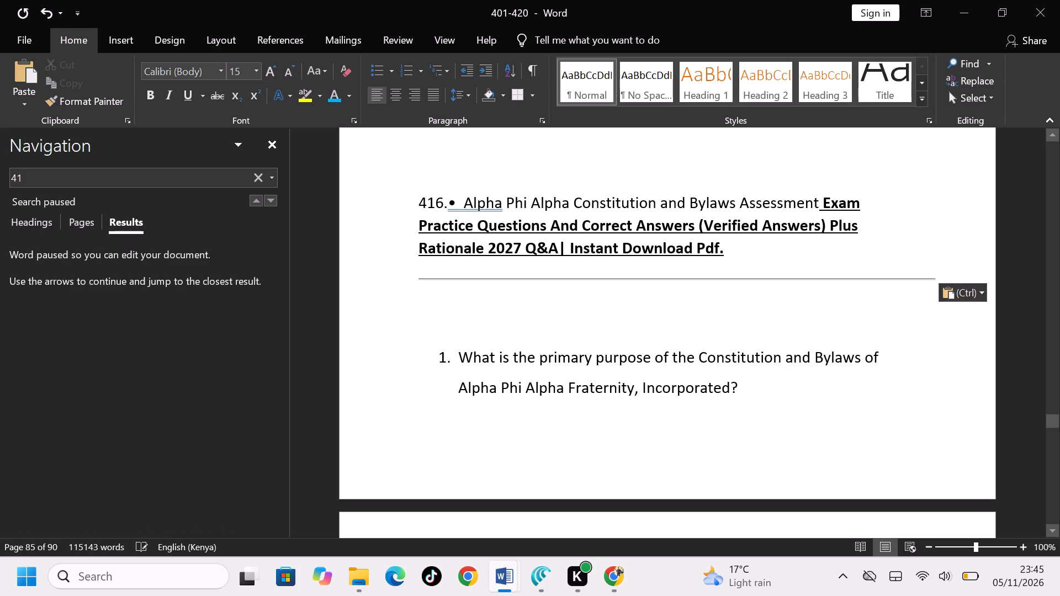
Format the whole 416 heading, including the pasted exam text, as 28 pt, bold and underlined, in the standard blue colour.
click(750, 252)
drag(750, 252, 730, 249)
scroll(676, 241, left, 1)
drag(730, 249, 399, 200)
key(ctrl+shift+period)
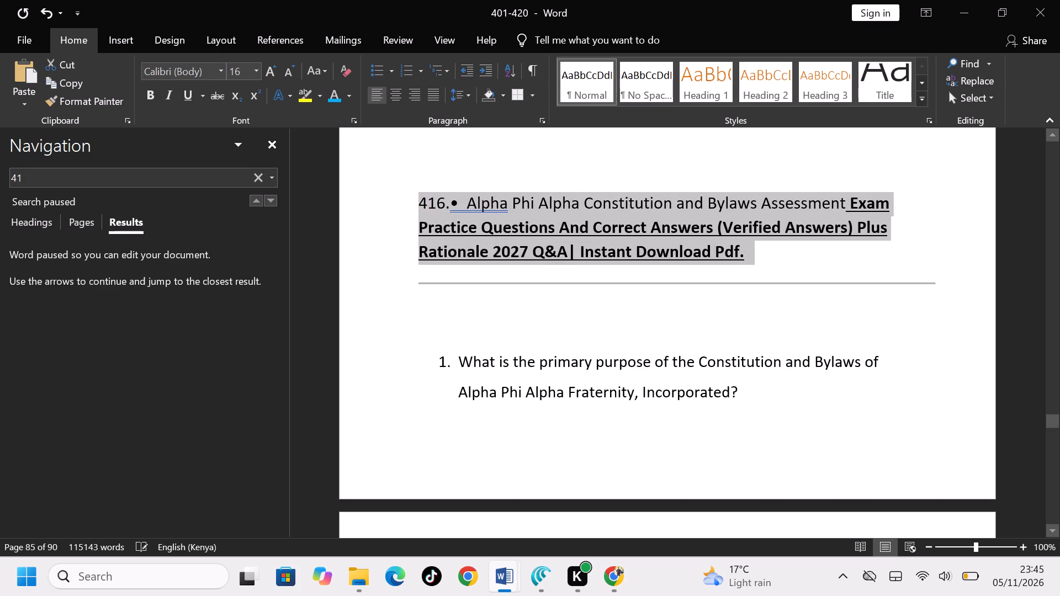
key(ctrl+shift+period)
key(ctrl+shift+period)
key(ctrl+shift+period)
key(ctrl+shift+period)
key(ctrl+shift+period)
key(ctrl+shift+period)
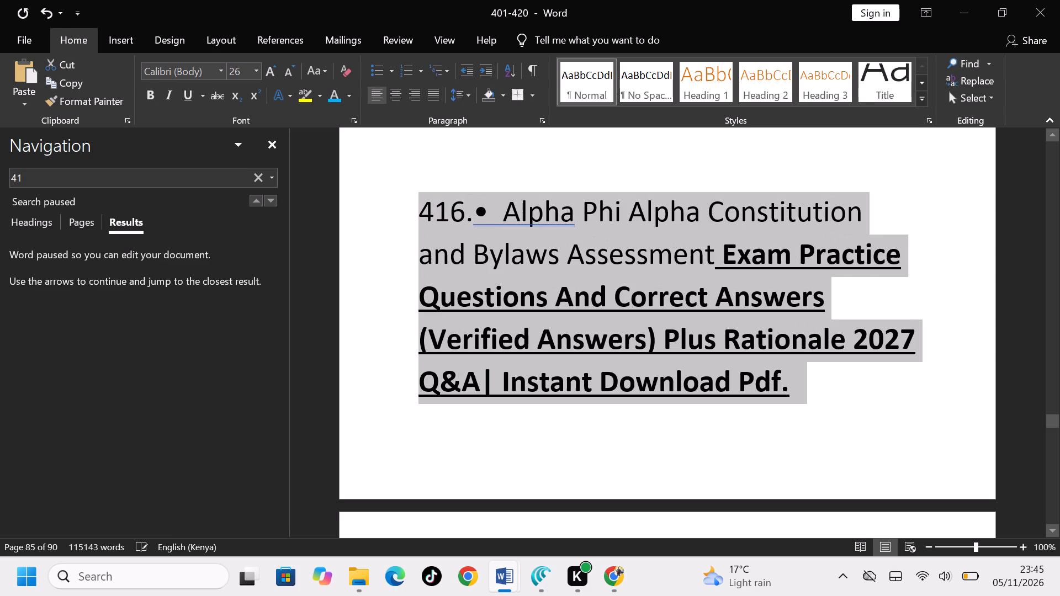
key(ctrl+b)
key(ctrl+u)
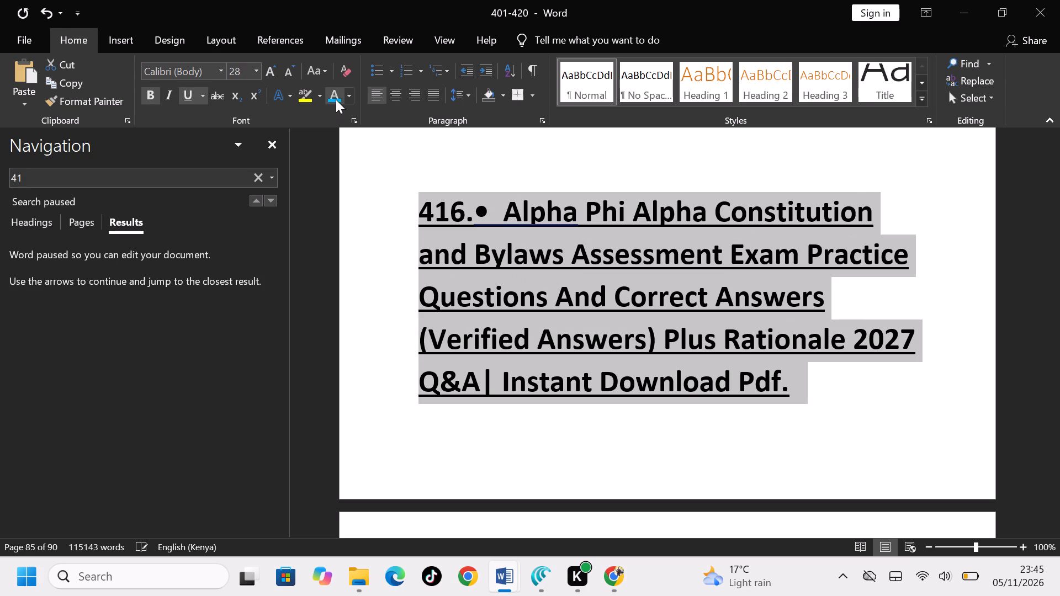
click(346, 99)
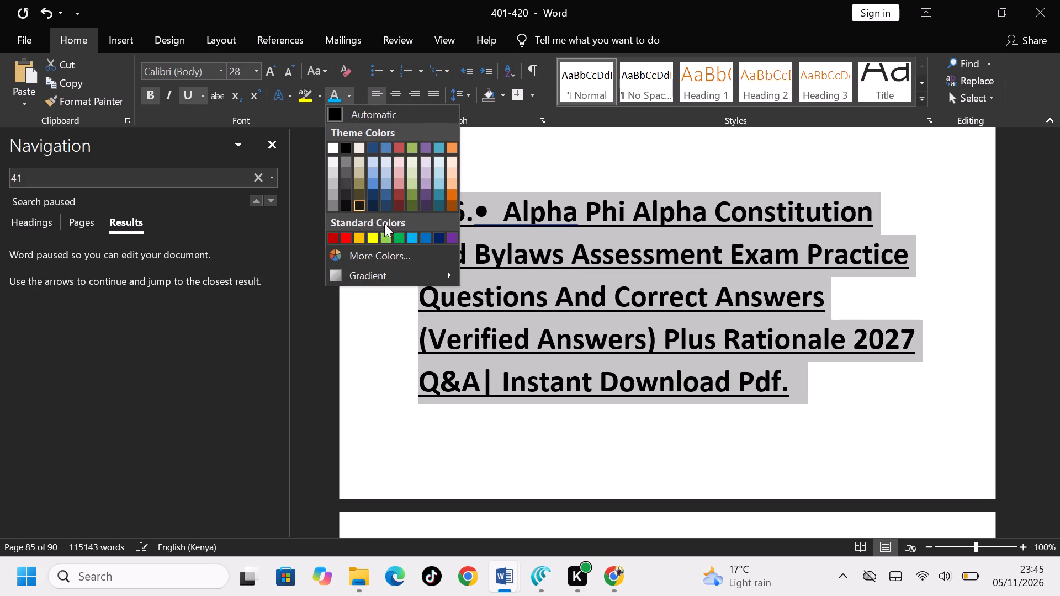
click(423, 240)
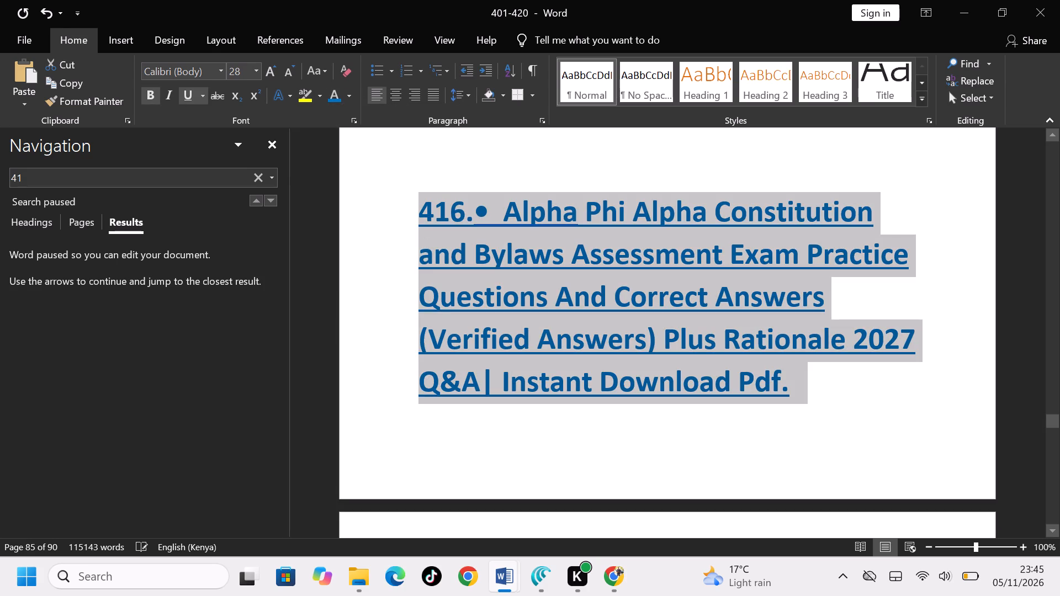
Go to the 417 Alpha Phi Alpha Standing Orders Assessment heading and paste the copied exam text and divider line after it.
click(268, 199)
click(268, 199)
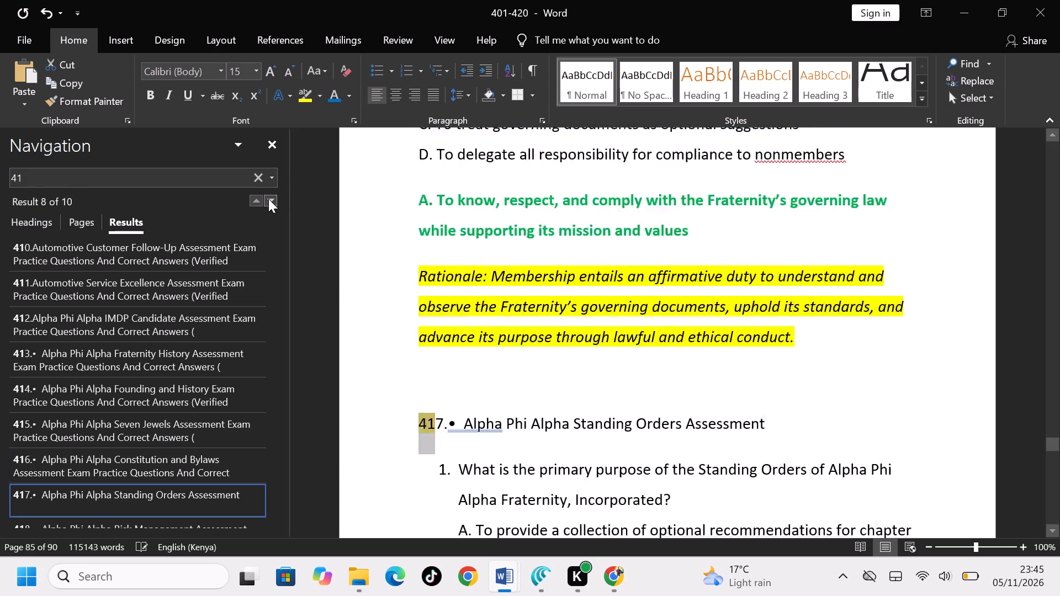
click(773, 202)
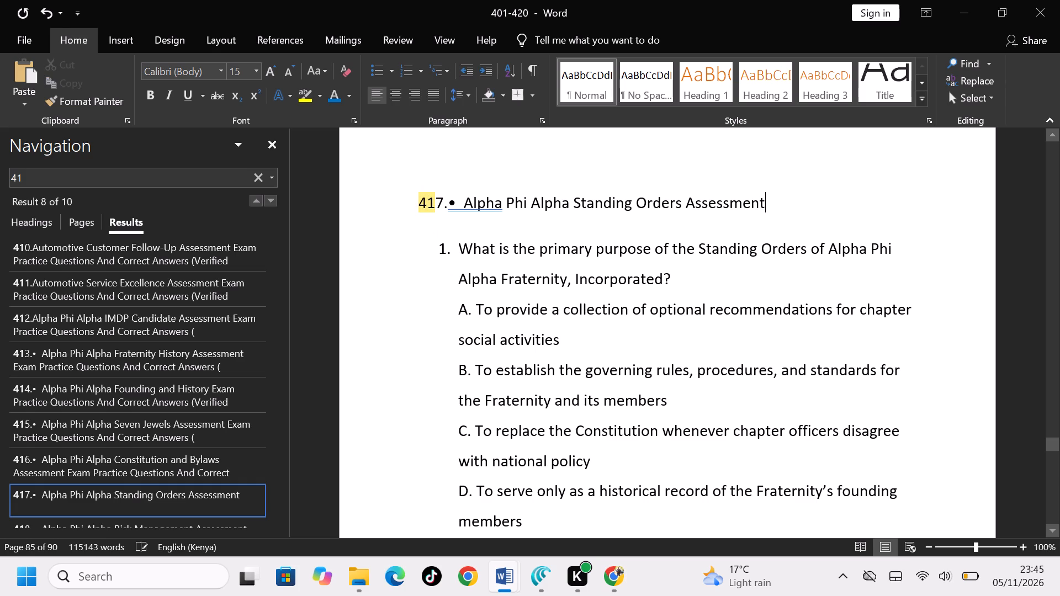
key(ctrl+v)
Format the whole 417 heading, including the pasted exam text, as 28 pt, bold, underlined and standard blue.
click(651, 246)
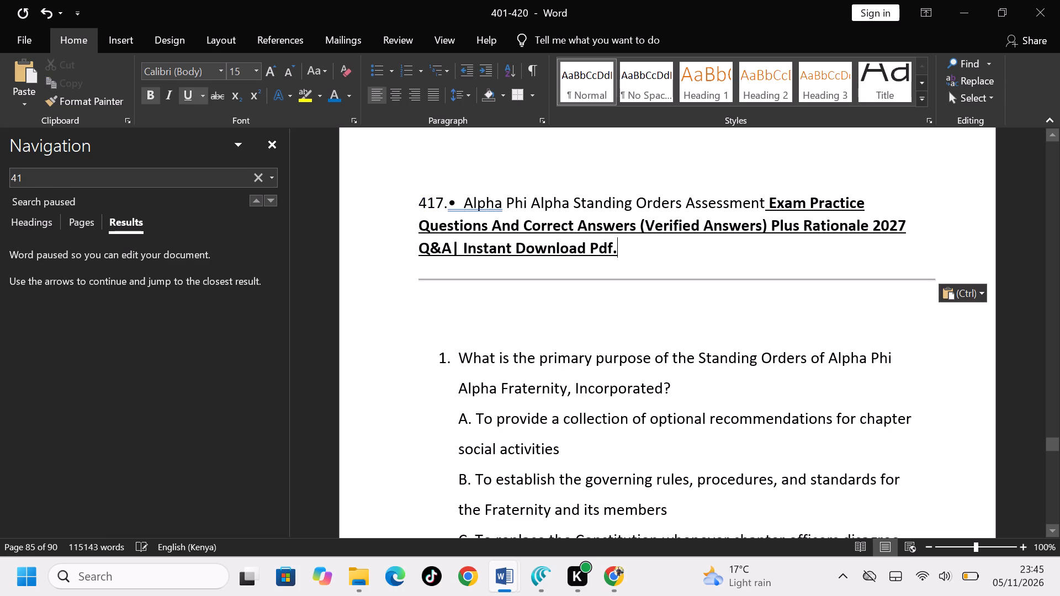
drag(651, 246, 396, 211)
key(ctrl+shift+period)
key(ctrl+shift+period)
key(ctrl+shift+period)
key(ctrl+shift+period)
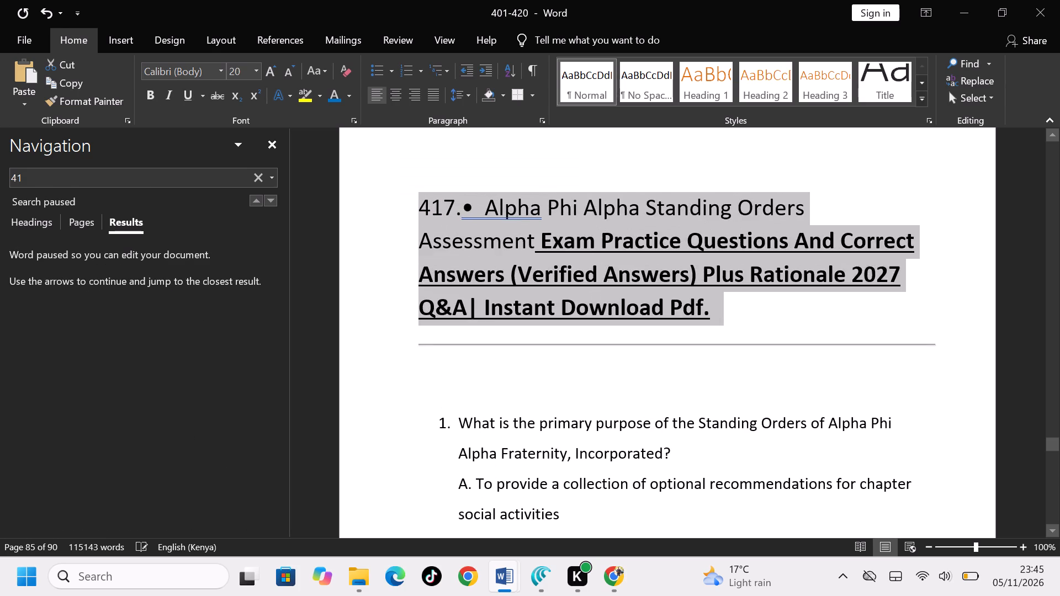
key(ctrl+shift+period)
key(ctrl+shift+period)
key(ctrl+shift+period)
key(ctrl+b)
key(ctrl+u)
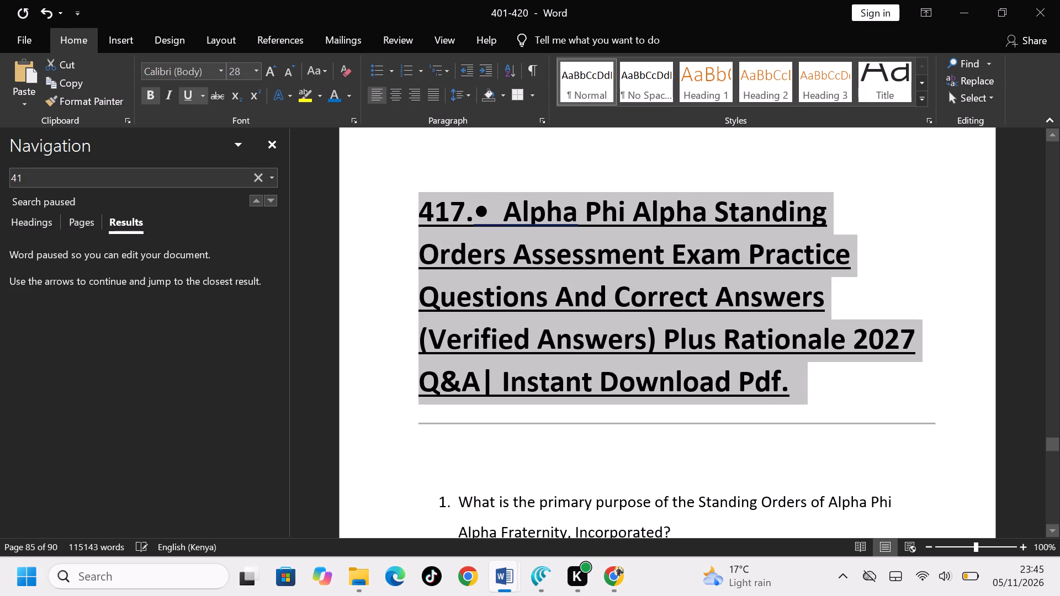
click(333, 95)
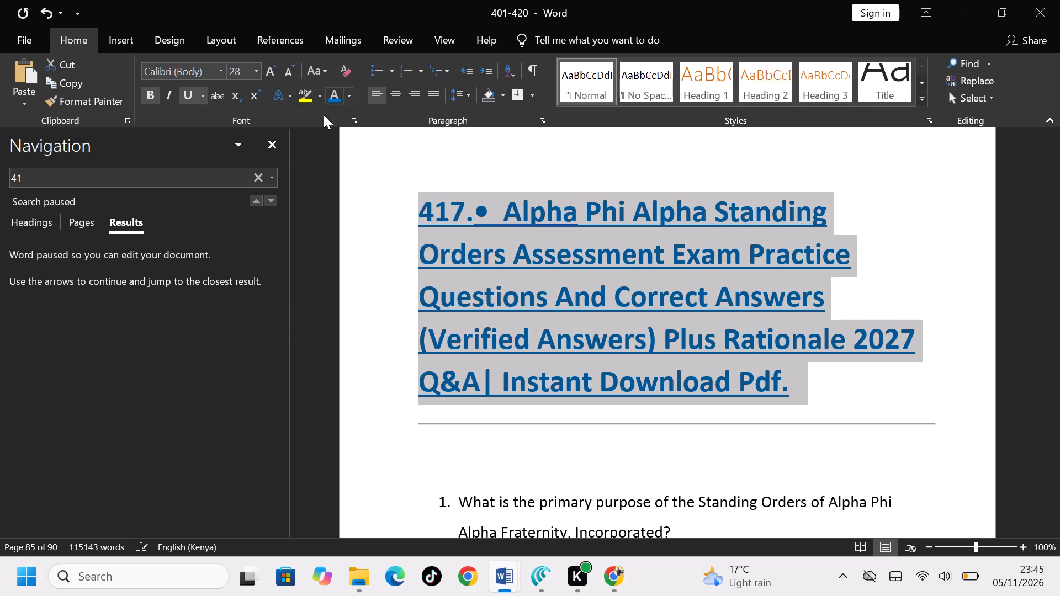
Go to the 418 Alpha Phi Alpha Risk Management Assessment heading and paste the copied exam text and divider line after it.
double_click(273, 201)
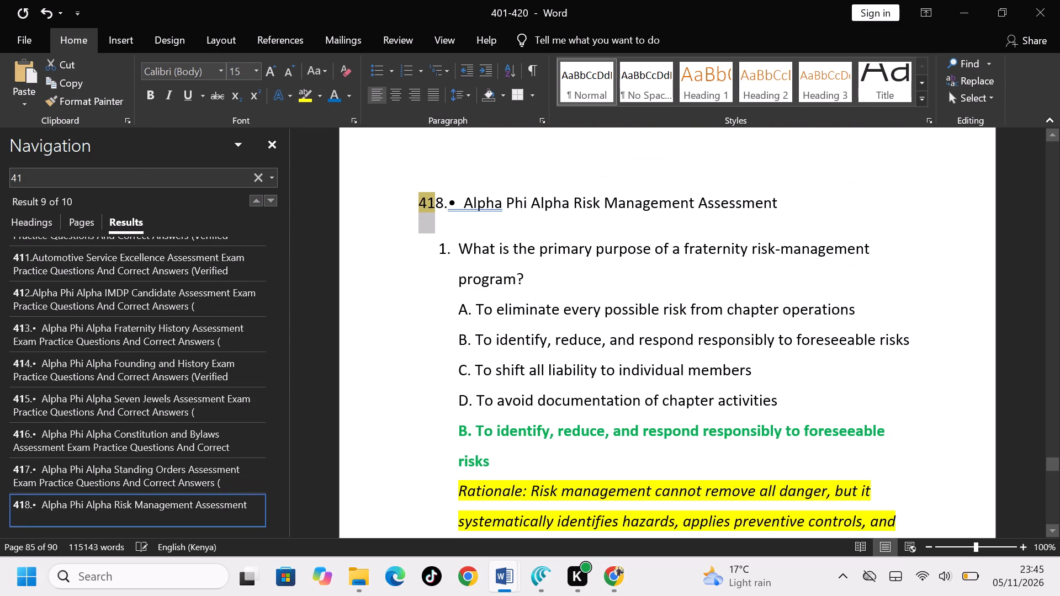
click(851, 203)
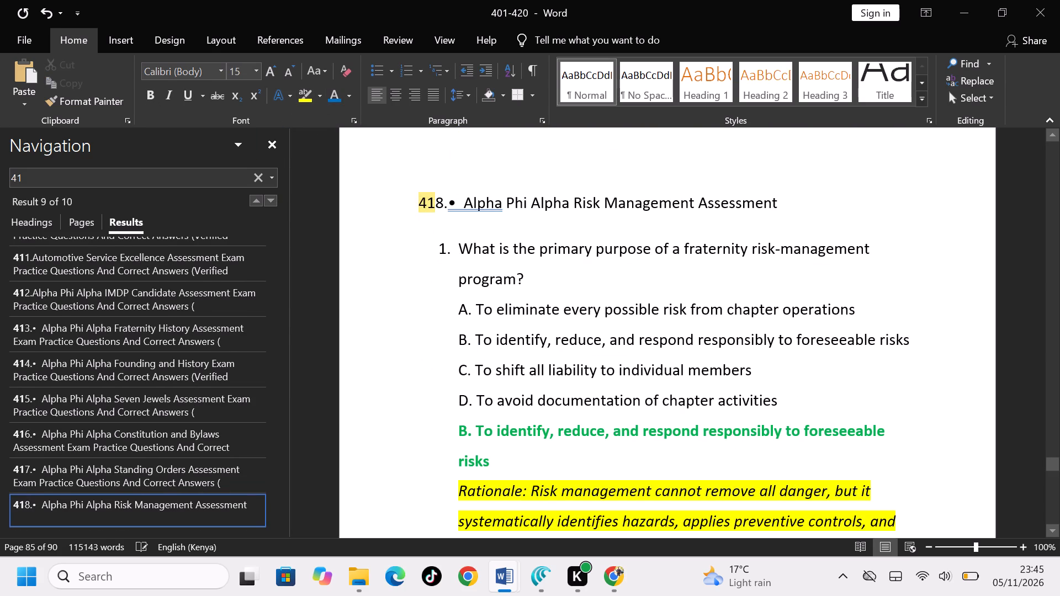
key(ctrl+v)
Format the whole 418 heading, including the pasted exam text, as 28 pt, bold, underlined and standard blue.
click(647, 244)
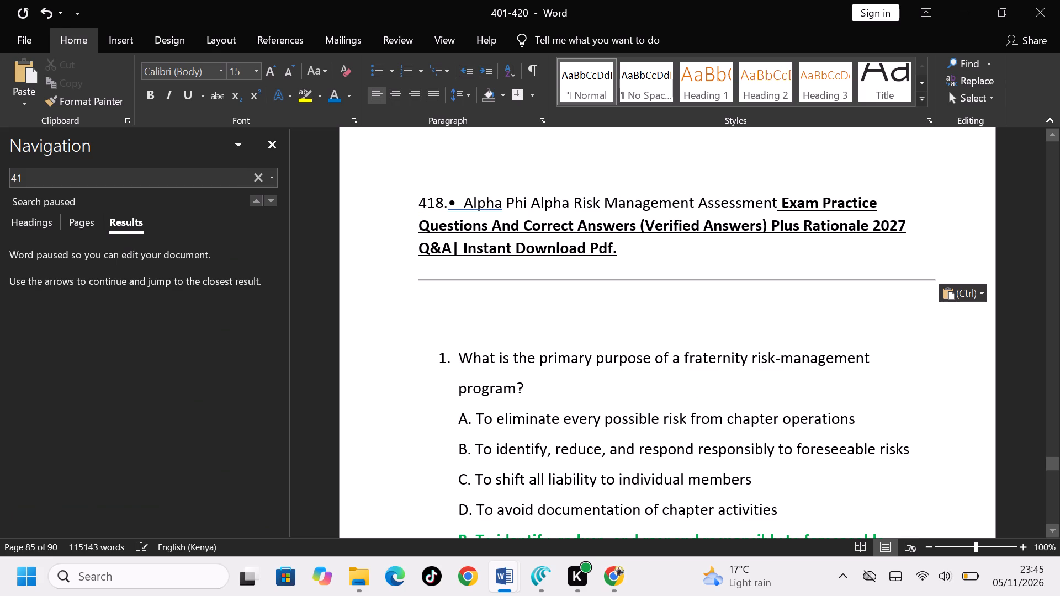
click(647, 244)
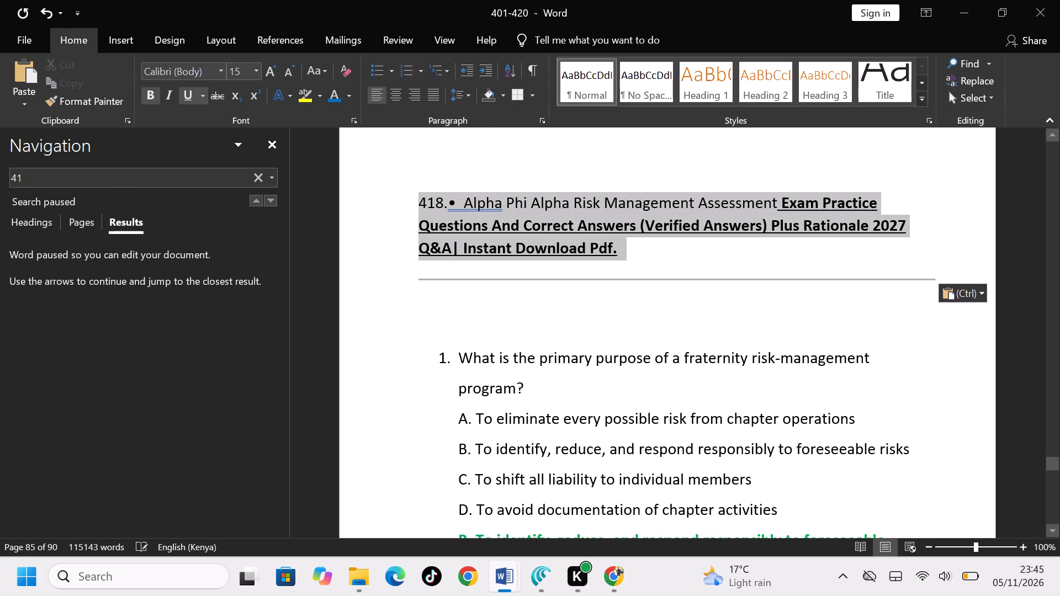
click(396, 210)
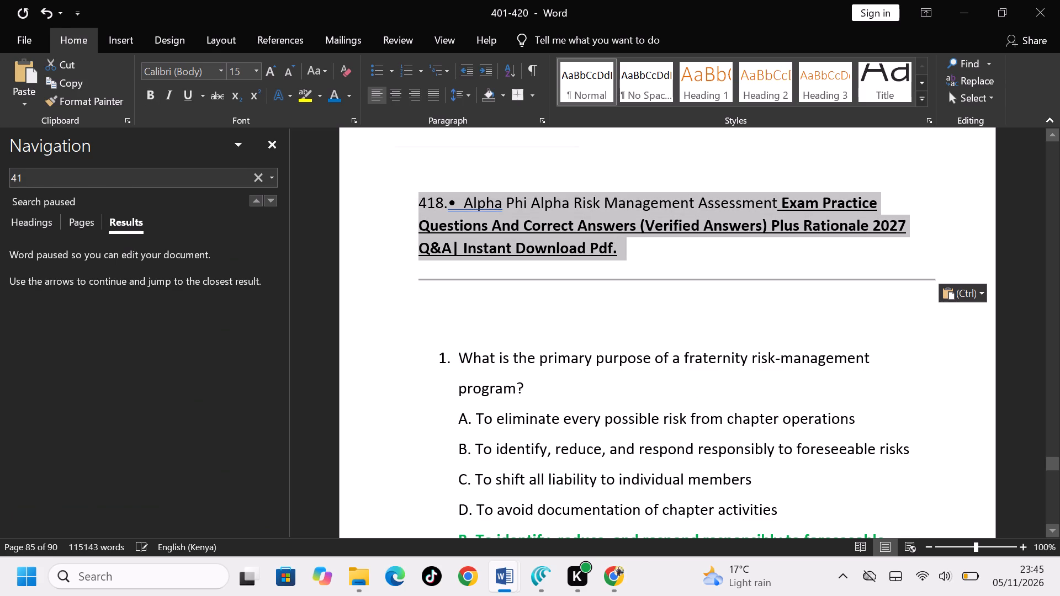
key(ctrl+shift+period)
key(ctrl+shift+period)
key(ctrl+shift+period)
key(ctrl+shift+period)
key(ctrl+shift+period)
key(ctrl+shift+period)
key(ctrl+shift+period)
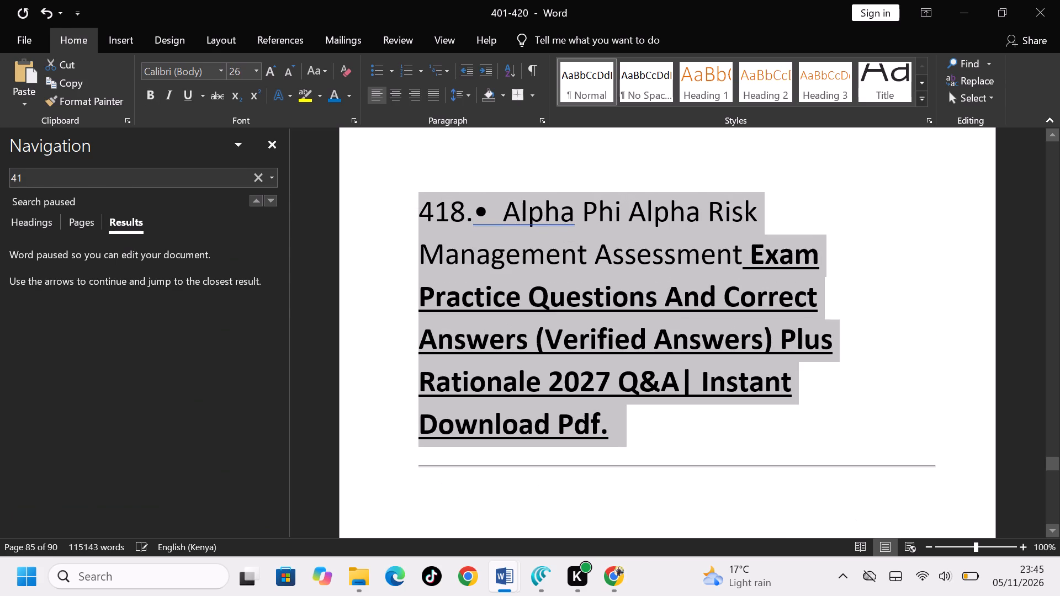
key(ctrl+b)
key(ctrl+u)
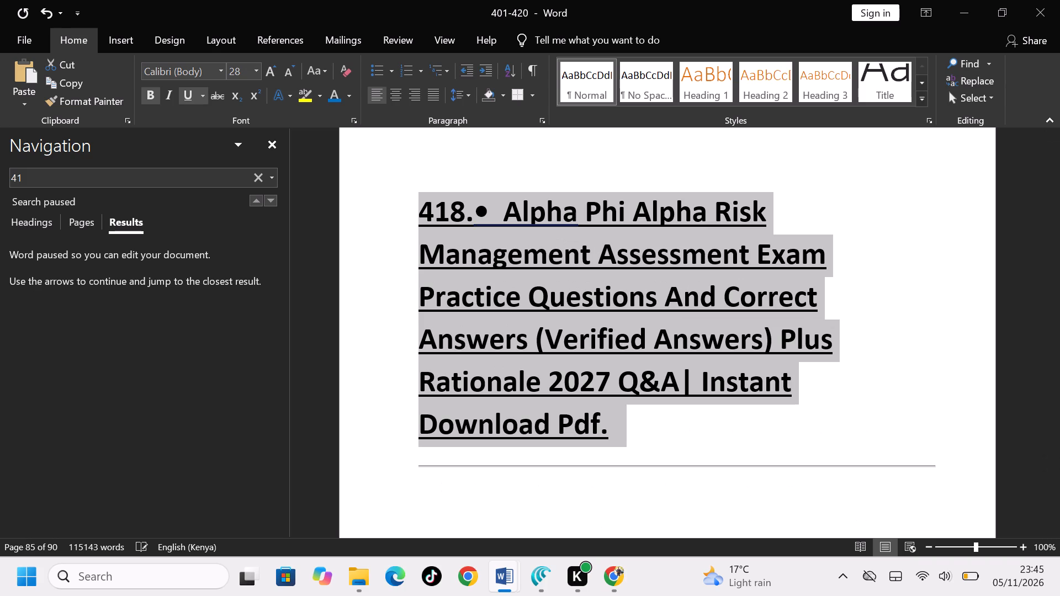
click(334, 98)
Go to the 419 Alpha Phi Alpha Hazing Prevention Assessment heading and paste the copied exam text and divider line after it.
click(269, 205)
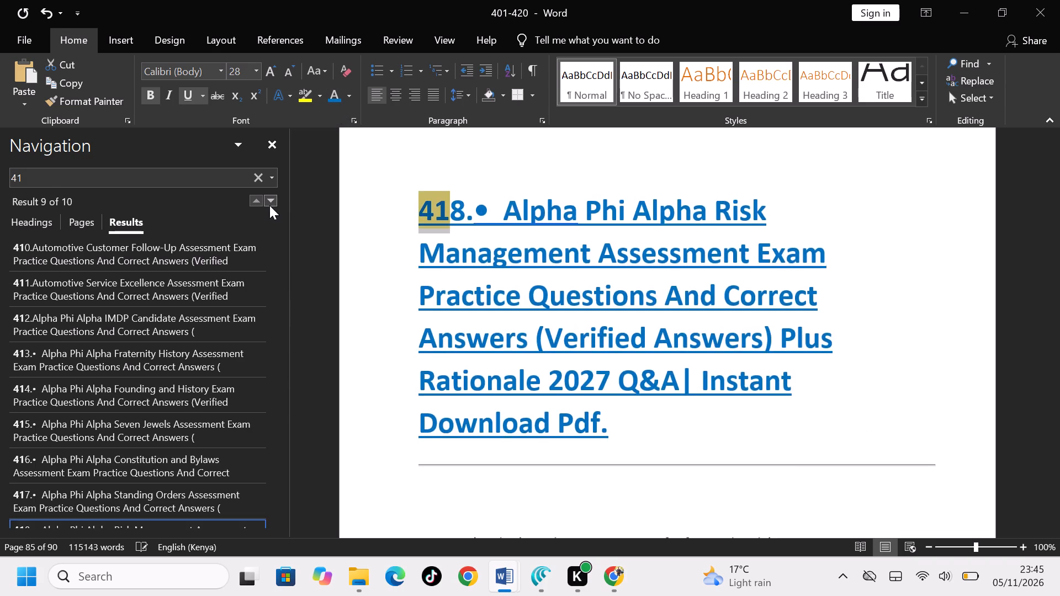
click(269, 205)
click(796, 203)
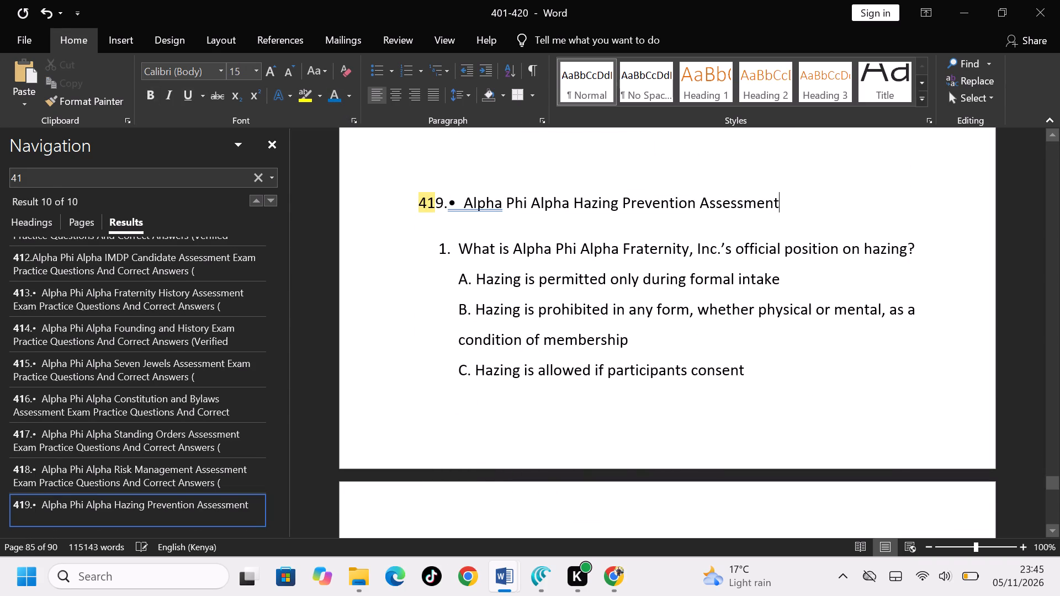
key(ctrl+v)
Format the whole 419 heading, including the pasted exam text, as 28 pt, bold, underlined and standard blue.
click(684, 254)
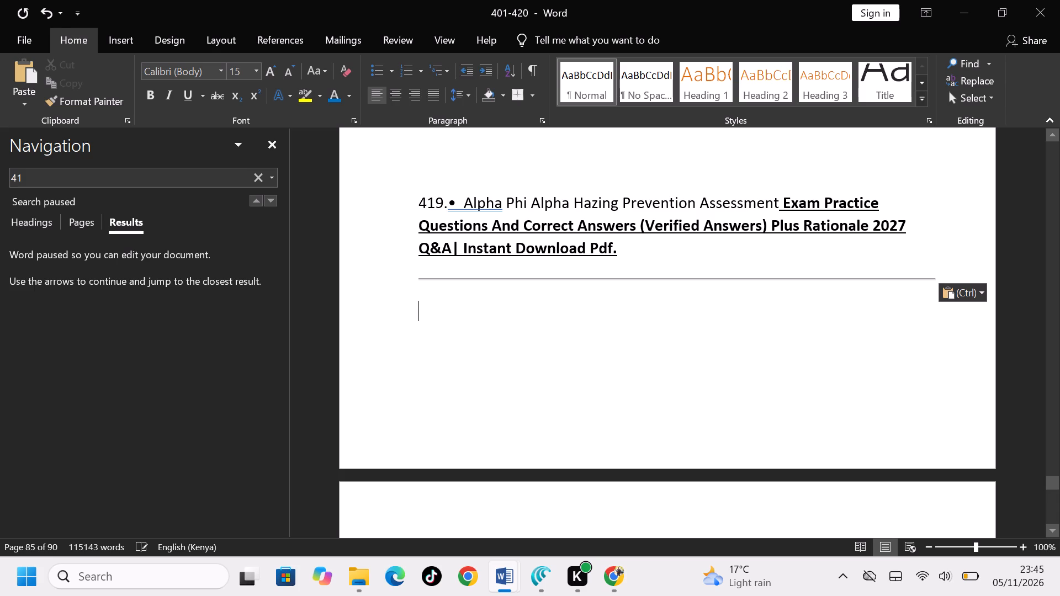
drag(684, 254, 405, 206)
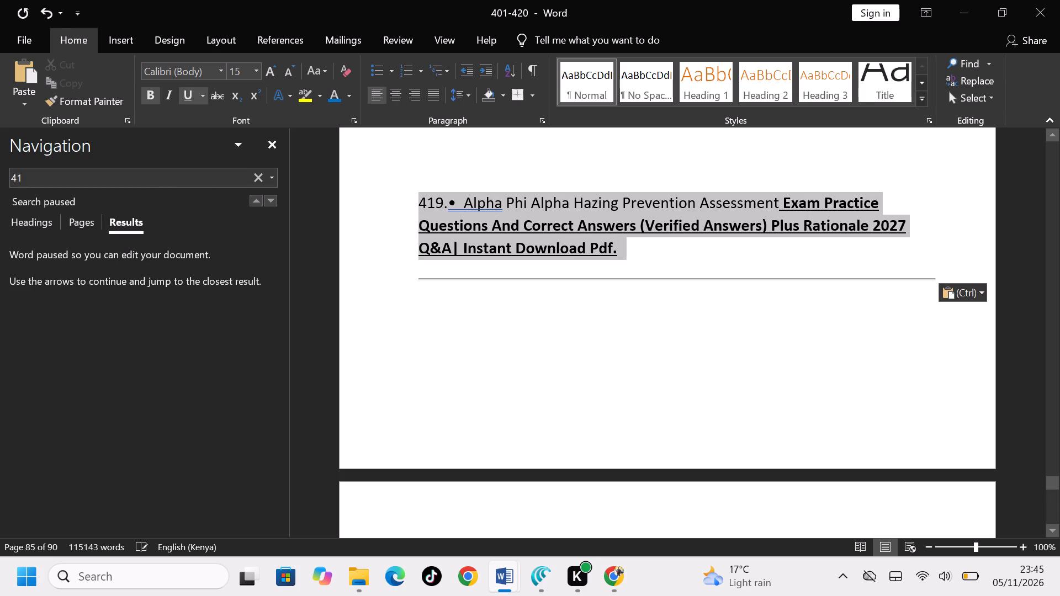
drag(405, 206, 404, 205)
key(ctrl+shift+period)
key(ctrl+shift+period)
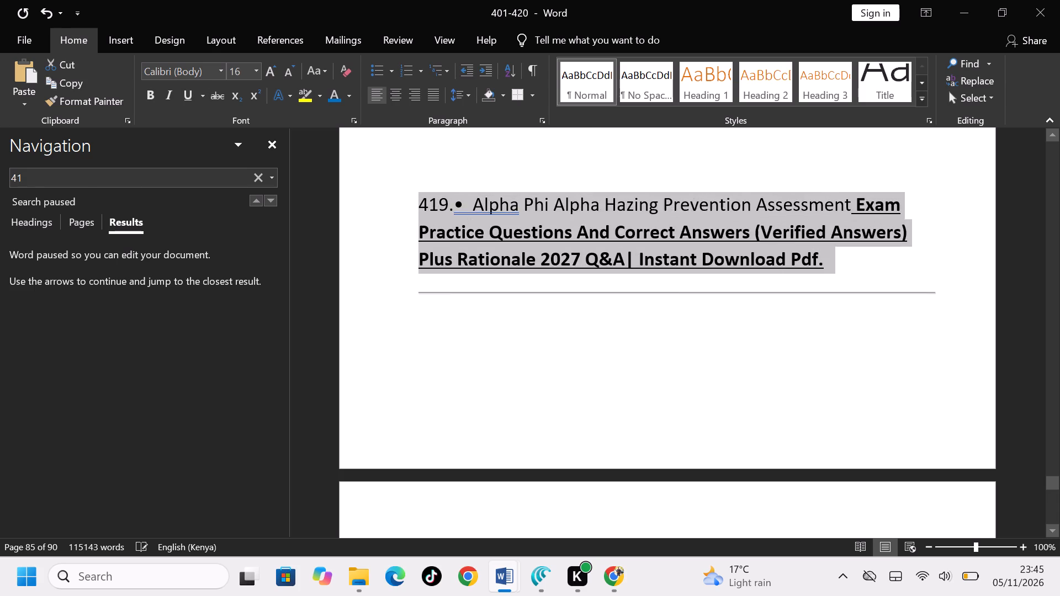
key(ctrl+shift+period)
key(ctrl+shift+period)
key(ctrl+shift+period)
key(ctrl+shift+period)
key(ctrl+shift+period)
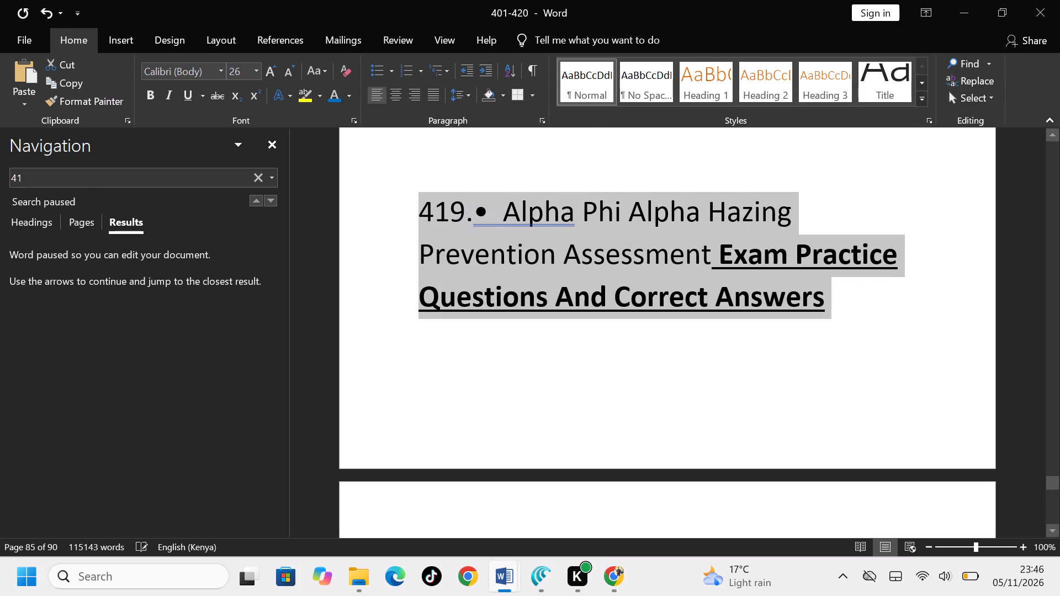
key(ctrl+b)
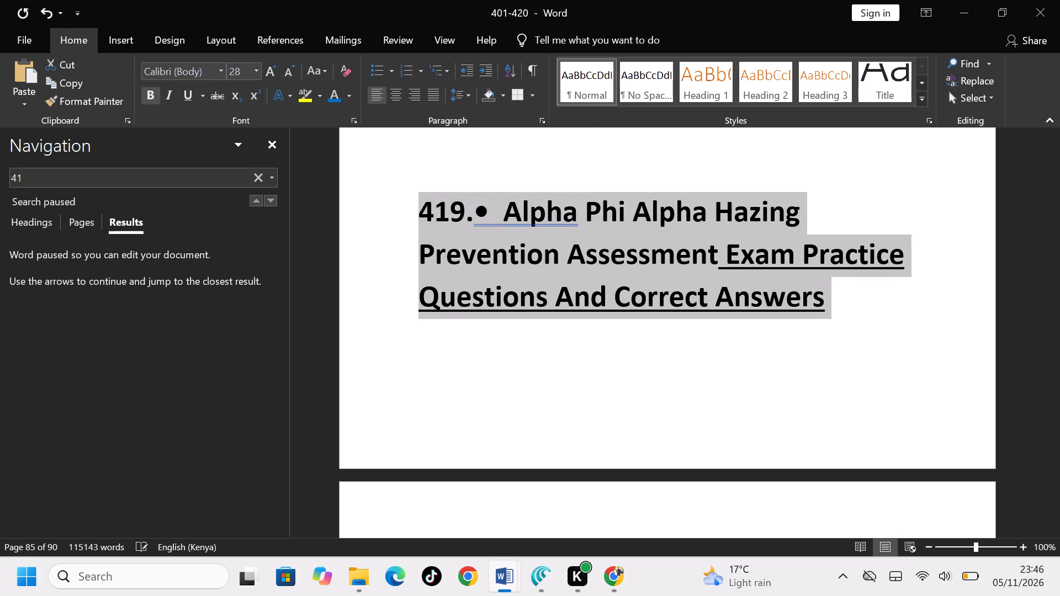
key(ctrl+u)
click(329, 99)
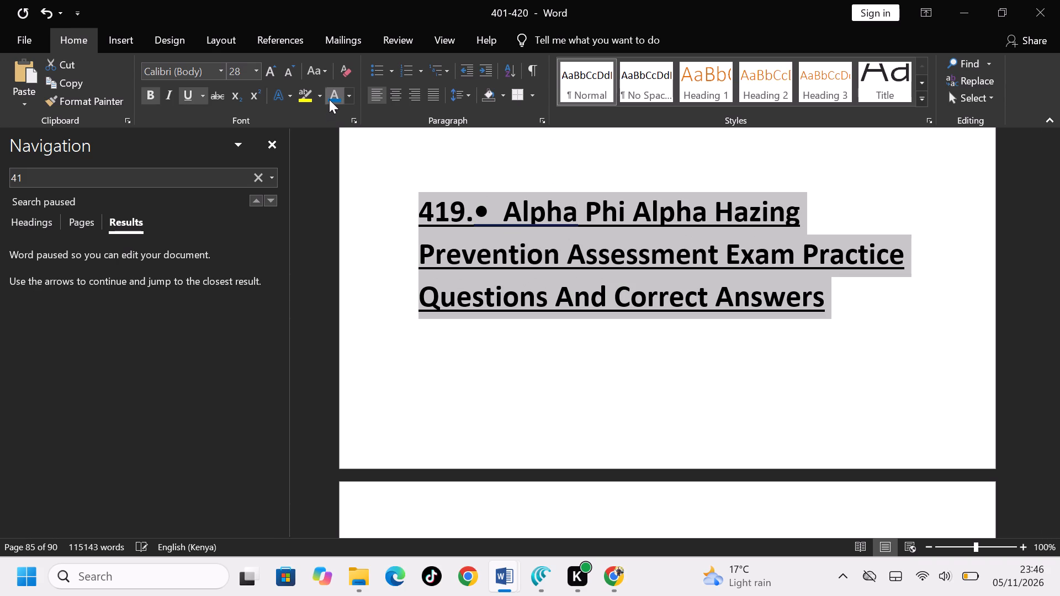
Search for 42, go to the 420 Alpha Phi Alpha Code of Conduct Assessment heading and paste the copied exam text and divider line after it.
click(267, 204)
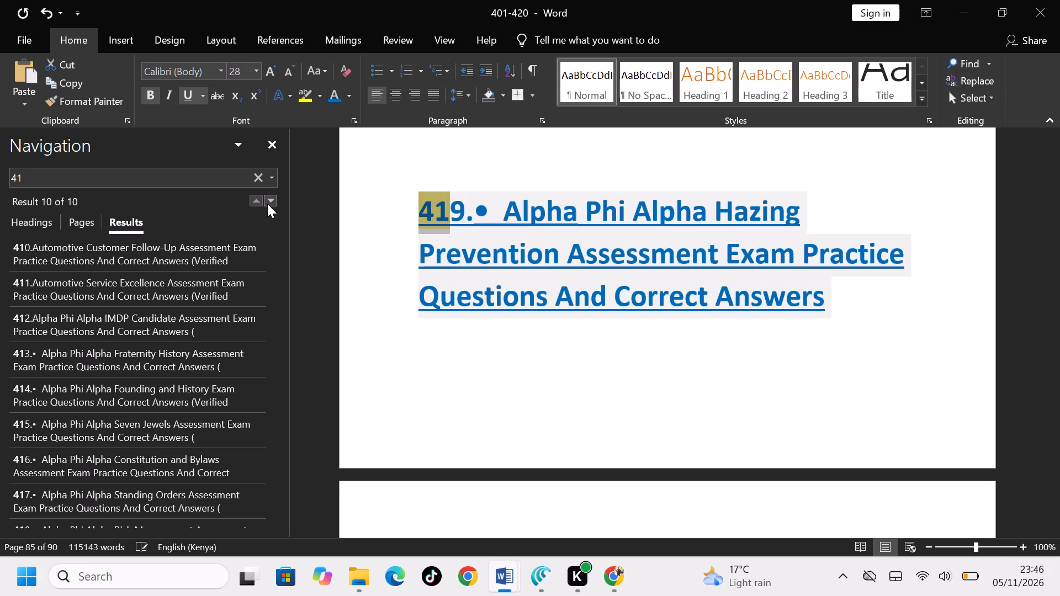
click(212, 165)
click(188, 173)
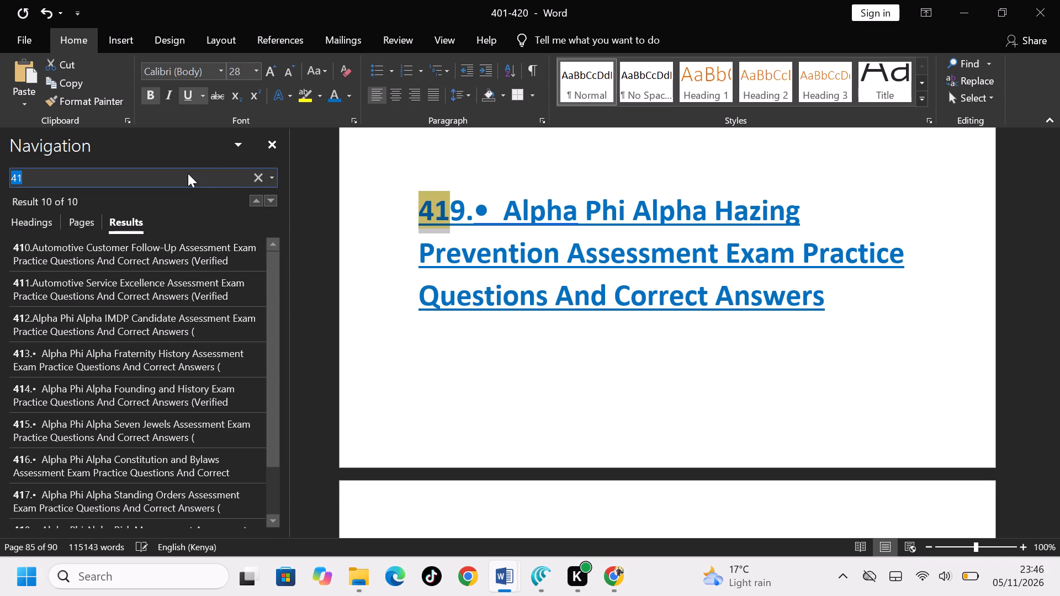
text(42)
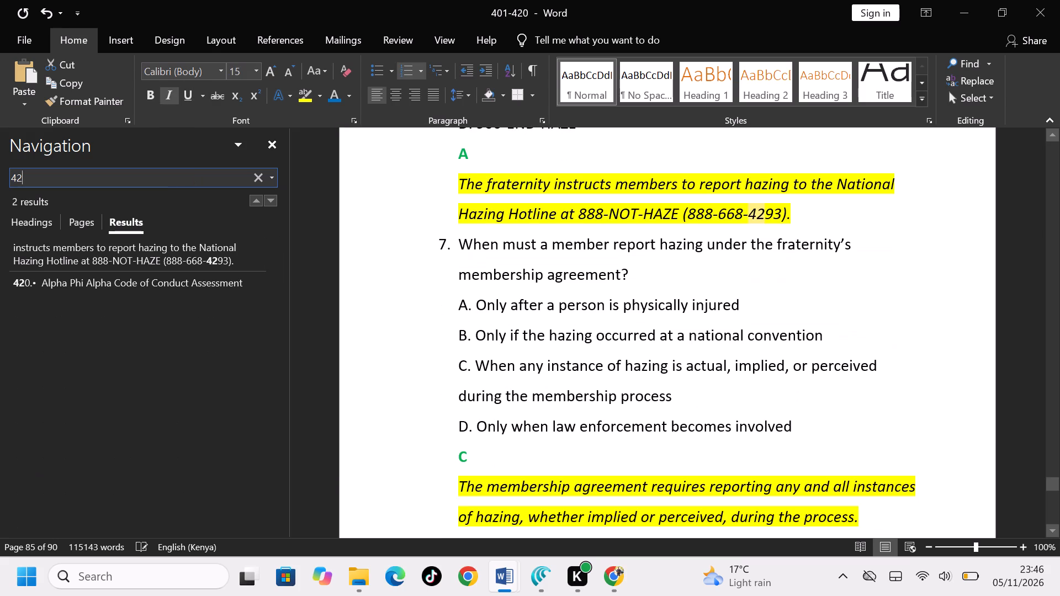
click(174, 280)
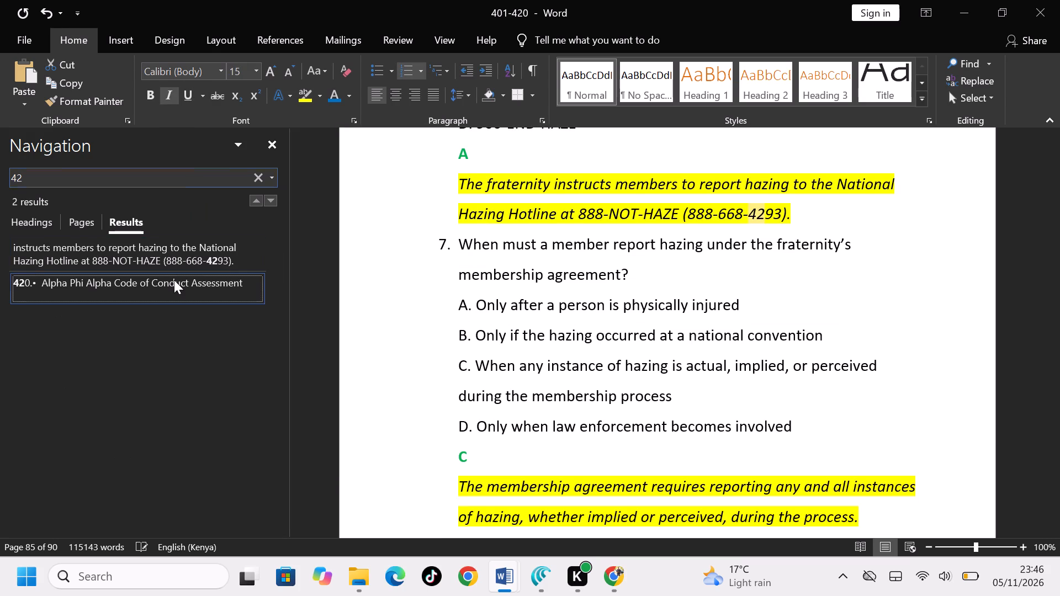
click(823, 199)
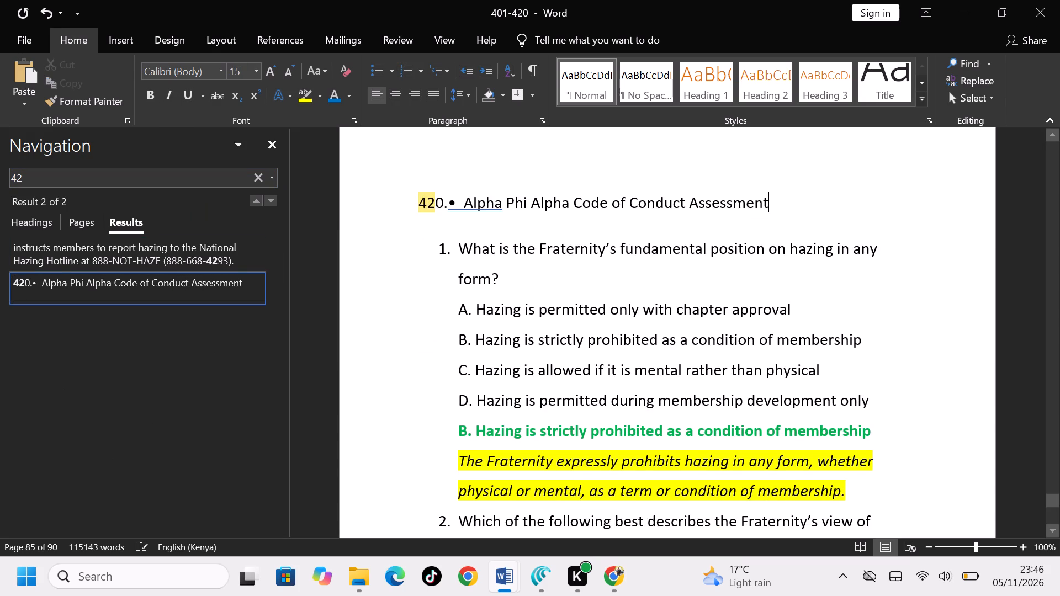
key(ctrl+v)
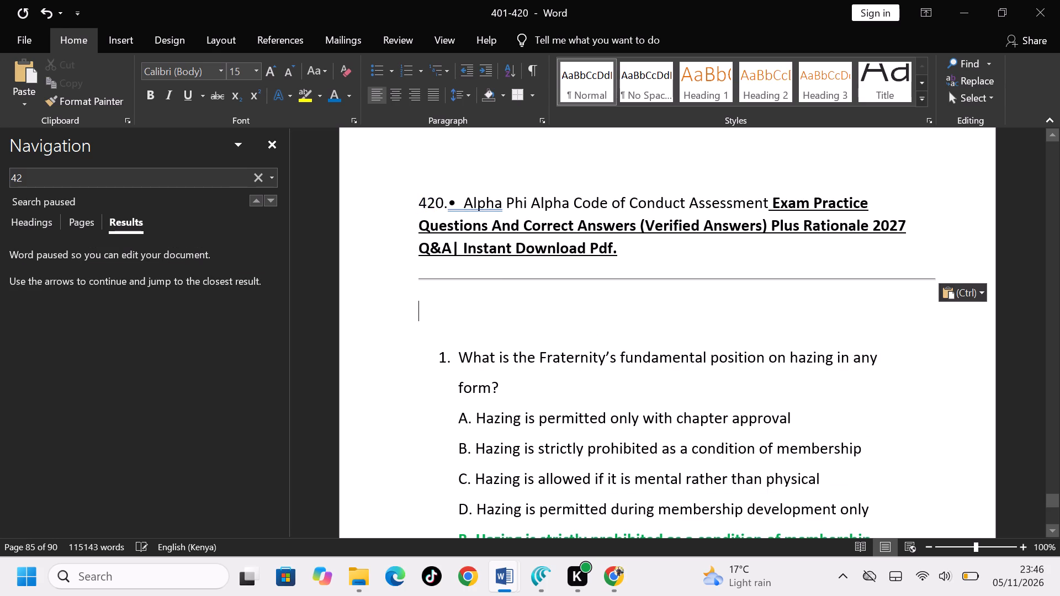
Format the whole 420 heading, including the pasted exam text, as 28 pt, bold, underlined and standard blue.
click(662, 262)
click(655, 256)
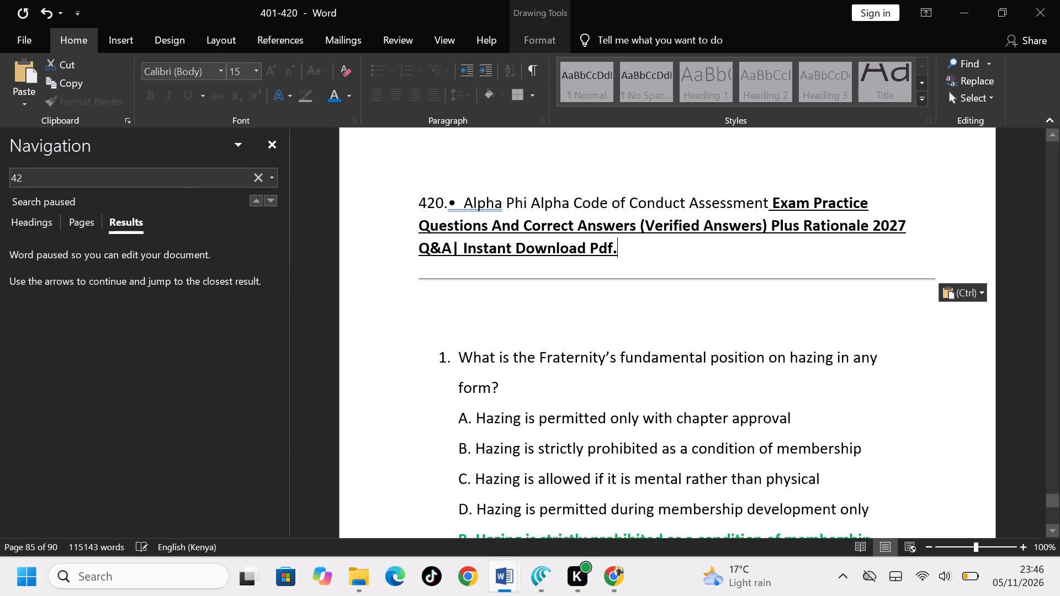
drag(655, 256, 401, 193)
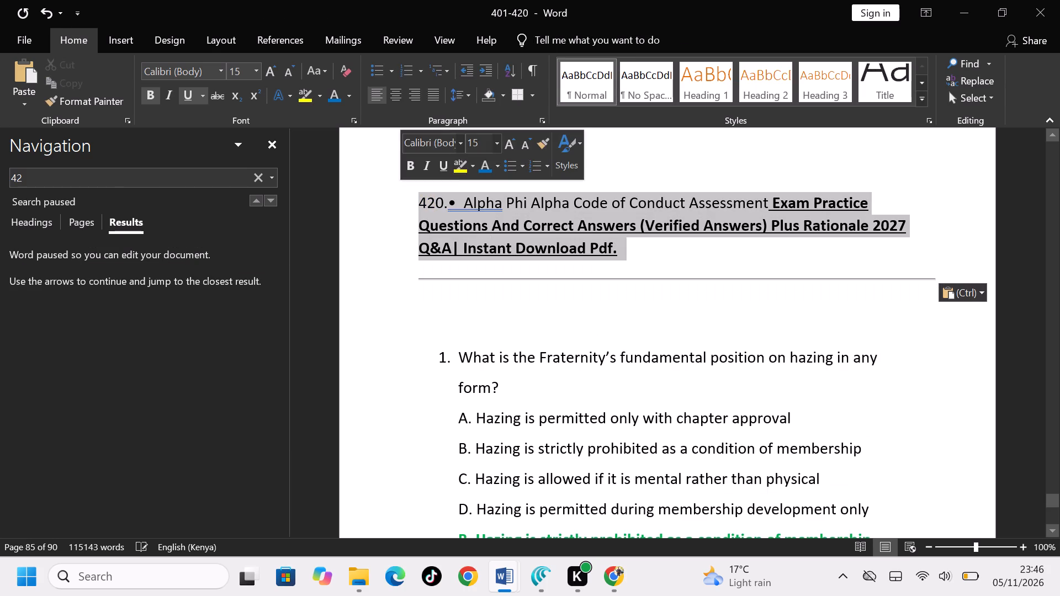
key(ctrl+shift+period)
key(ctrl+shift+period)
key(ctrl+shift+period)
key(ctrl+shift+period)
key(ctrl+shift+period)
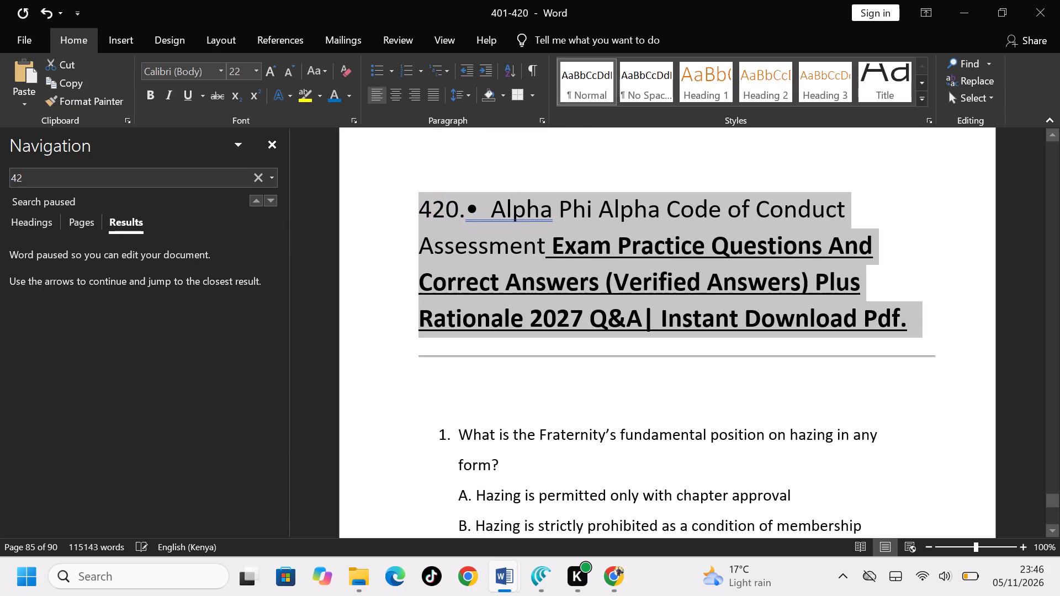
key(ctrl+shift+period)
key(ctrl+shift+period)
key(ctrl+b)
key(ctrl+u)
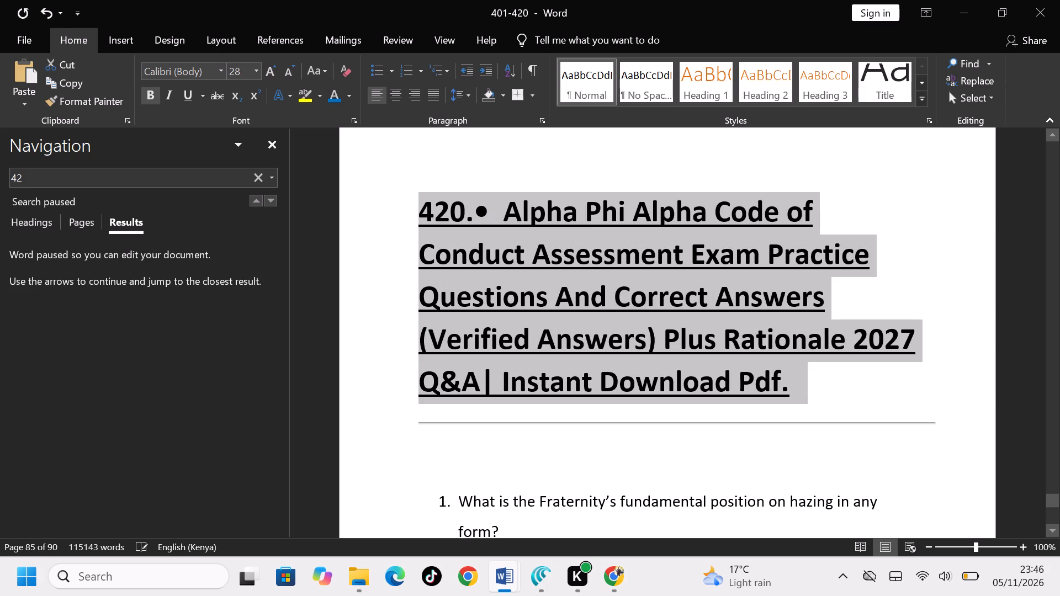
click(338, 98)
click(418, 342)
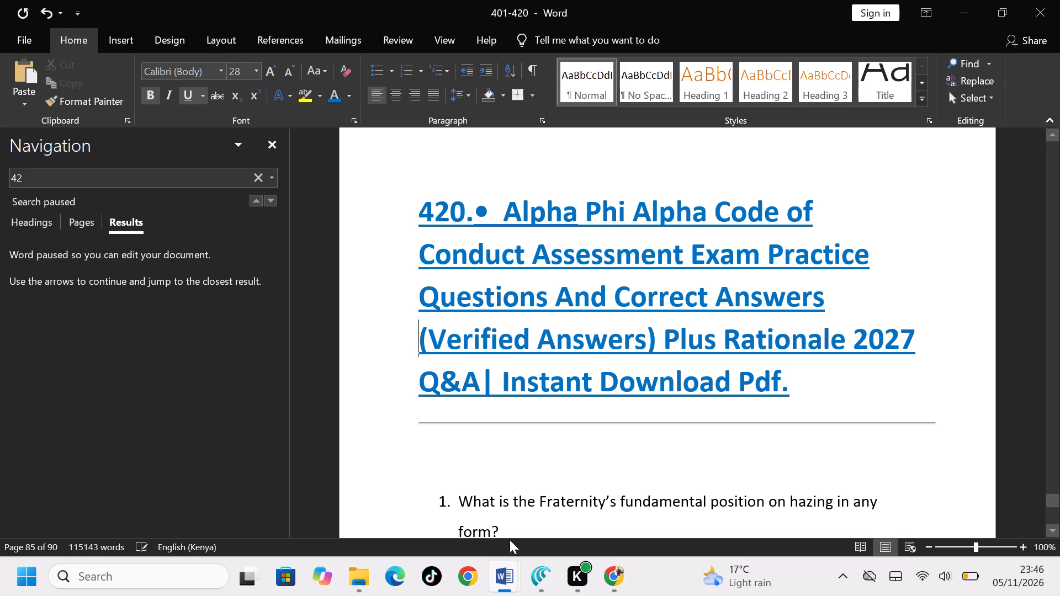
Search the document for 41, and then for 40, to locate the 401 Automotive Customer Relationship Management section.
click(198, 180)
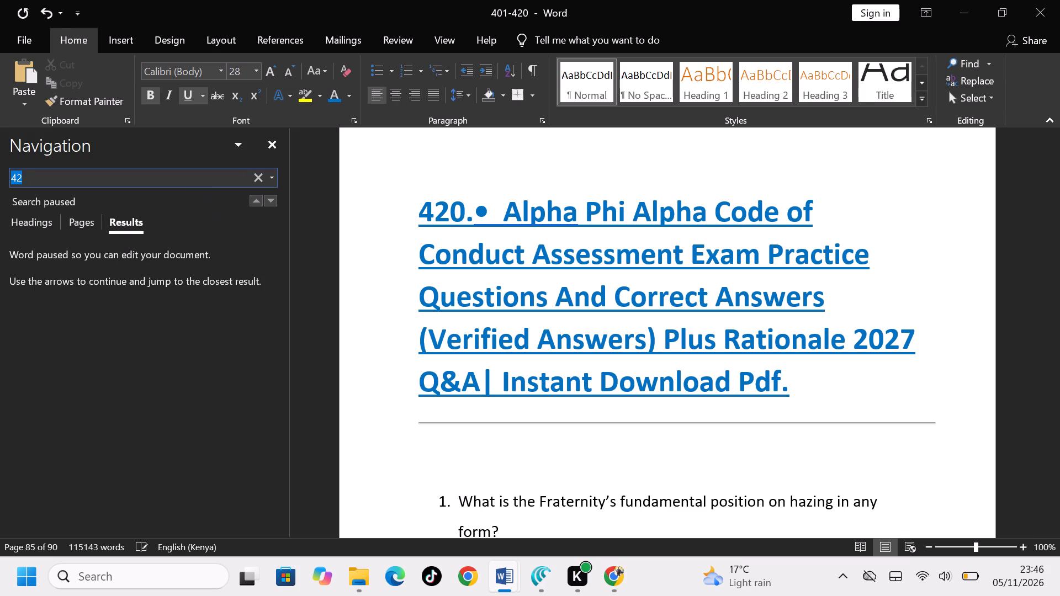
text(41)
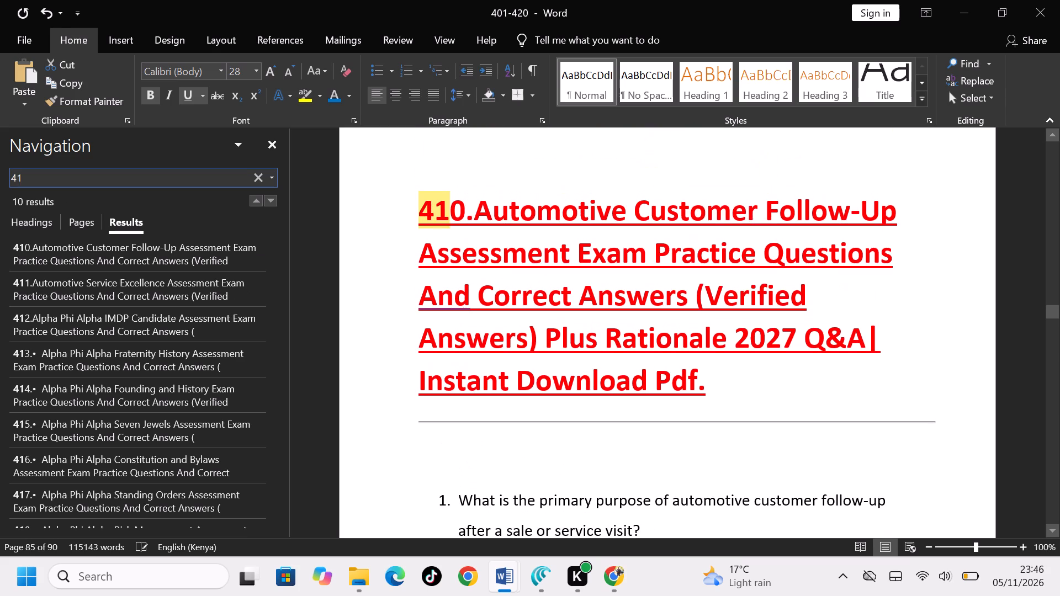
scroll(474, 253, up, 7)
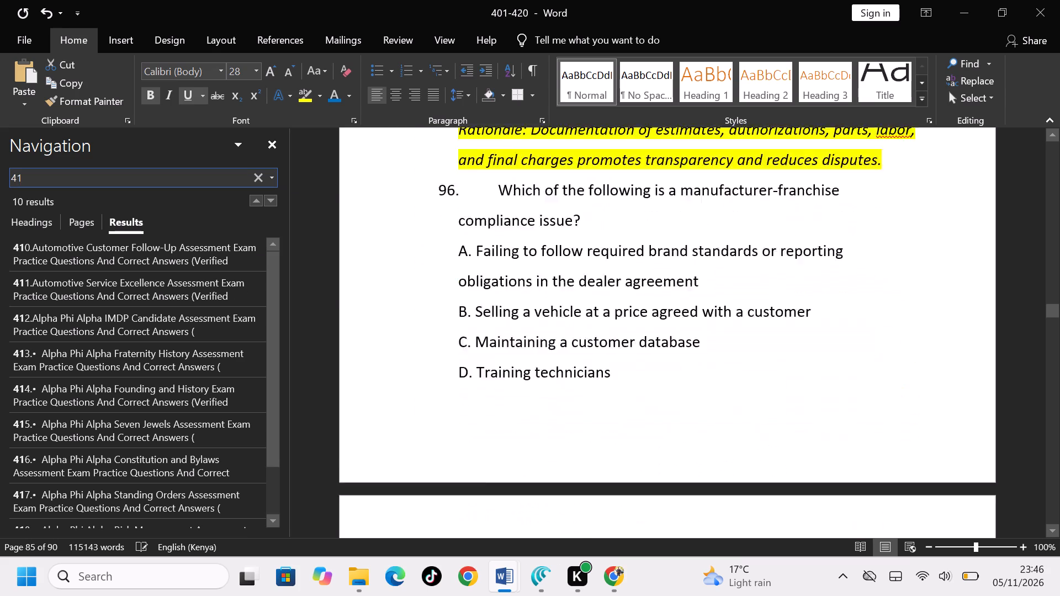
scroll(474, 253, up, 1)
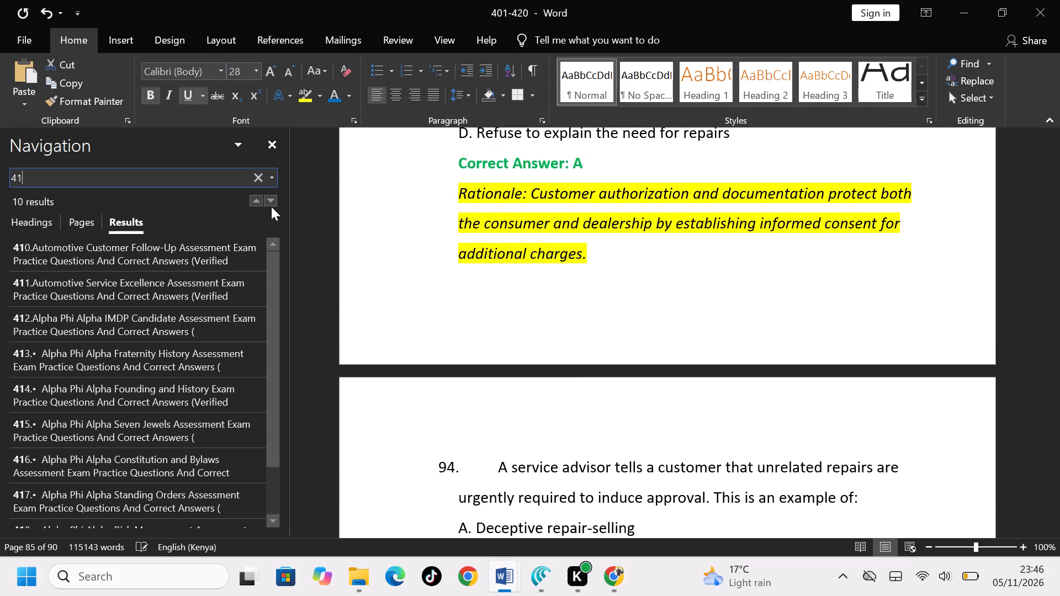
key(BackSpace)
key(0)
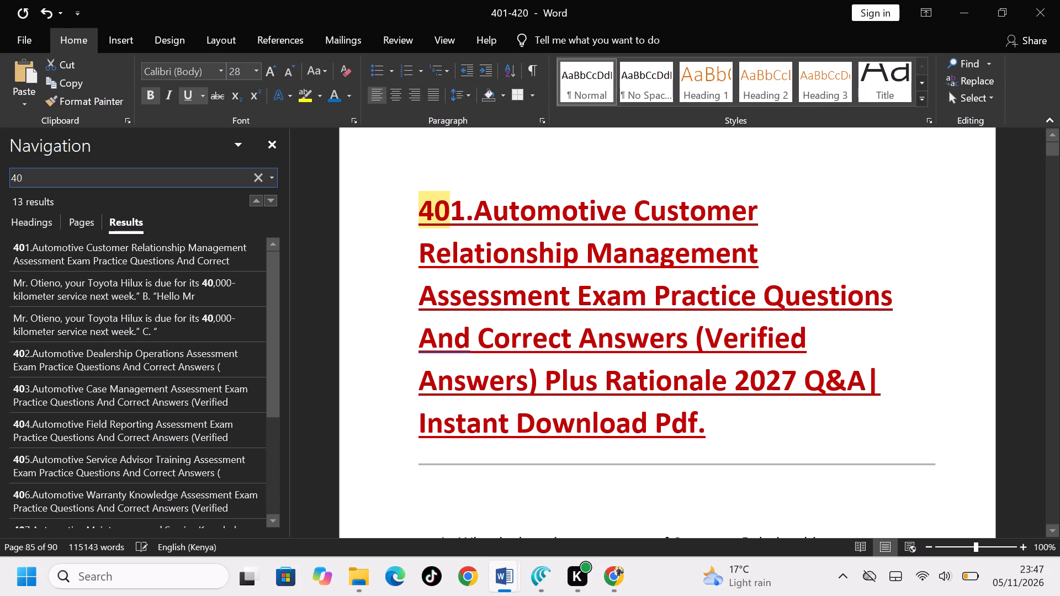
scroll(677, 323, right, 1)
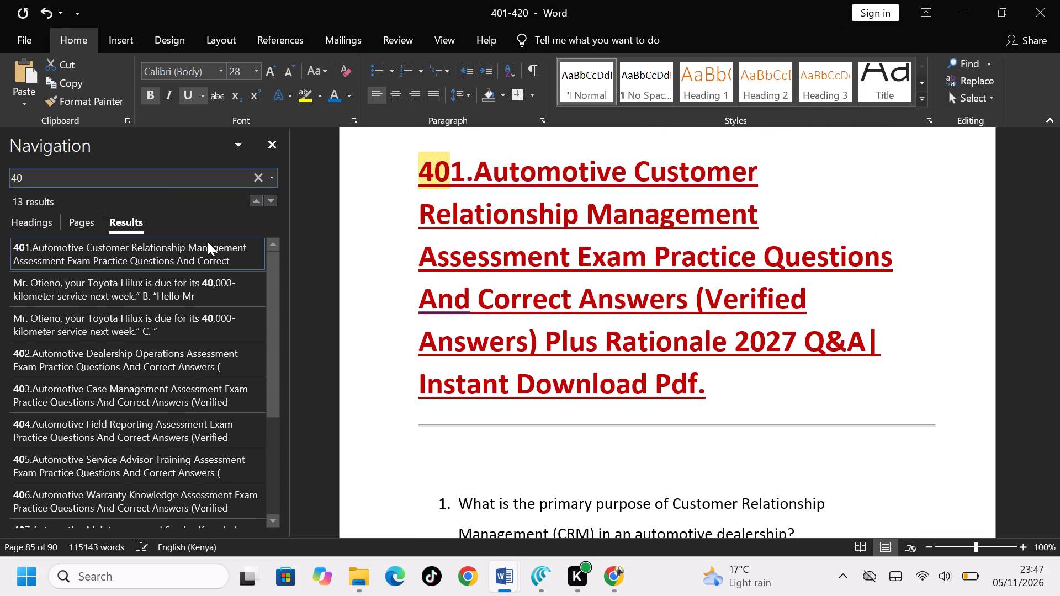
Cut the entire 401 section, from its title through the last rationale just before the 402 Automotive Dealership Operations heading.
click(121, 356)
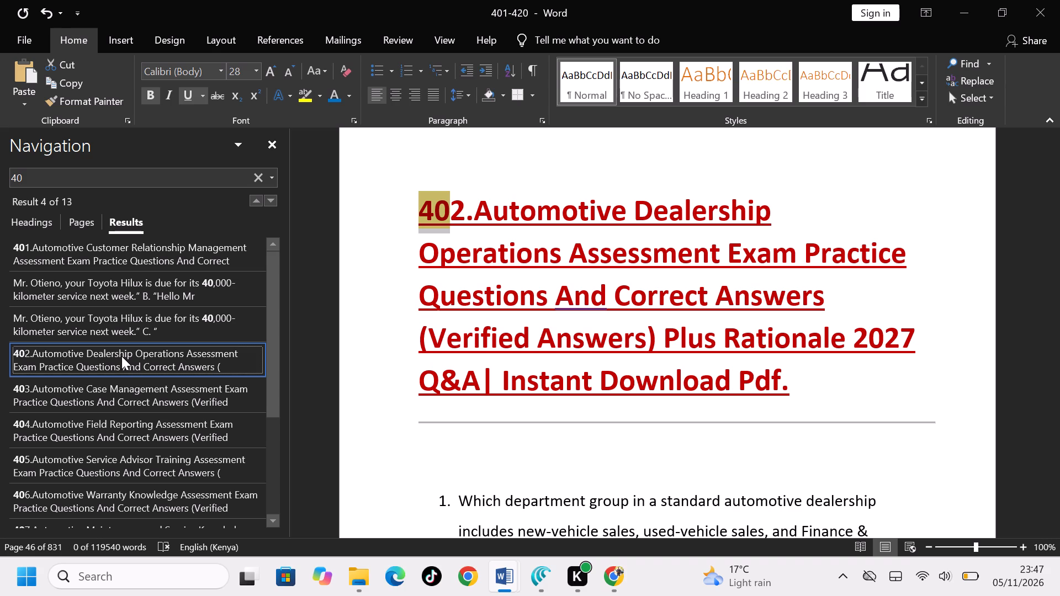
scroll(486, 387, up, 1)
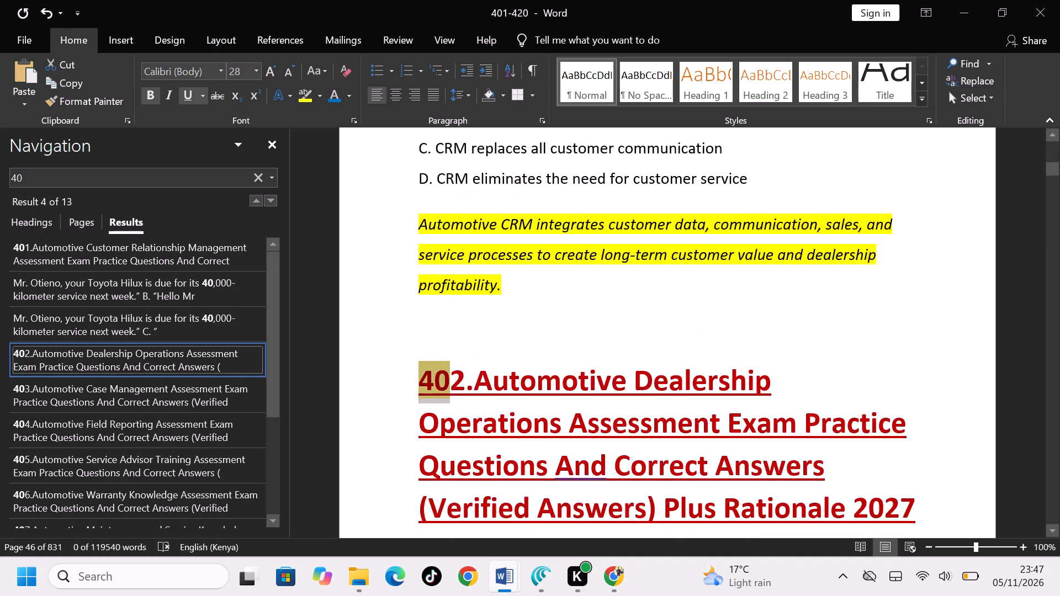
scroll(486, 387, up, 1)
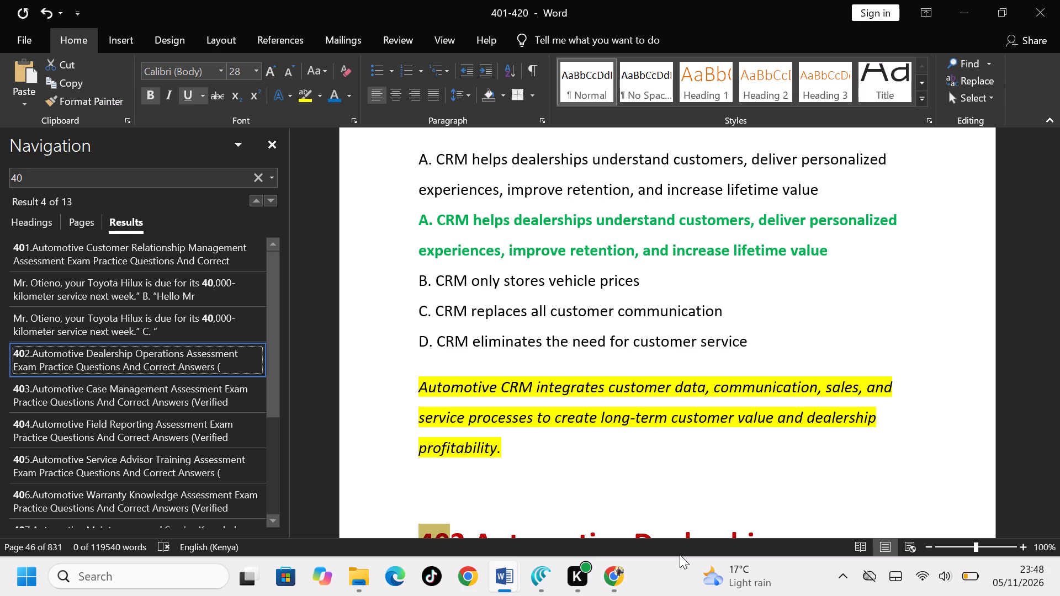
click(589, 478)
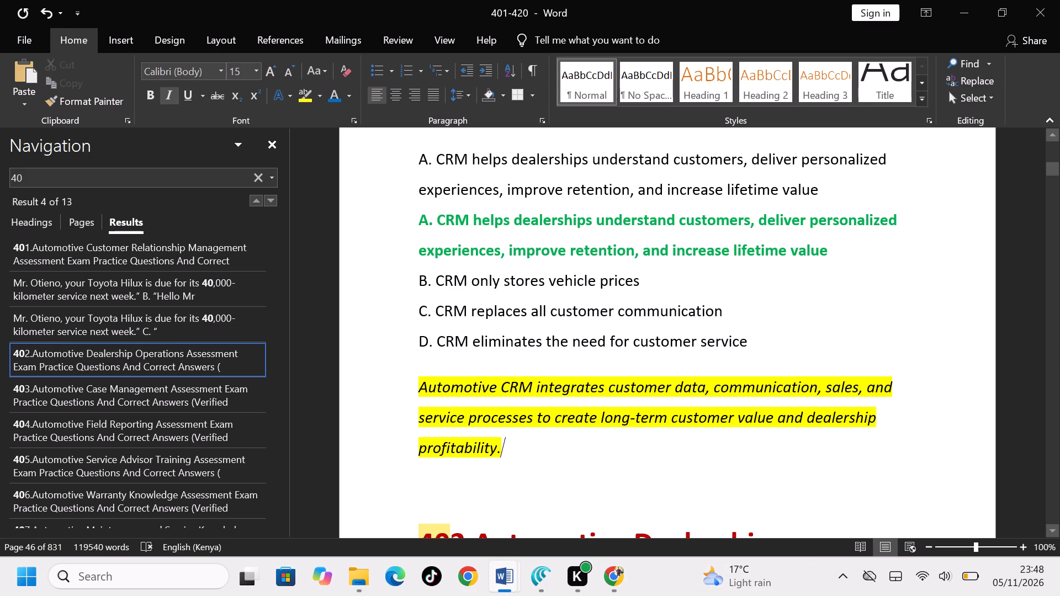
drag(589, 478, 576, 471)
scroll(548, 458, left, 1)
drag(576, 471, 282, 0)
scroll(369, 261, down, 2)
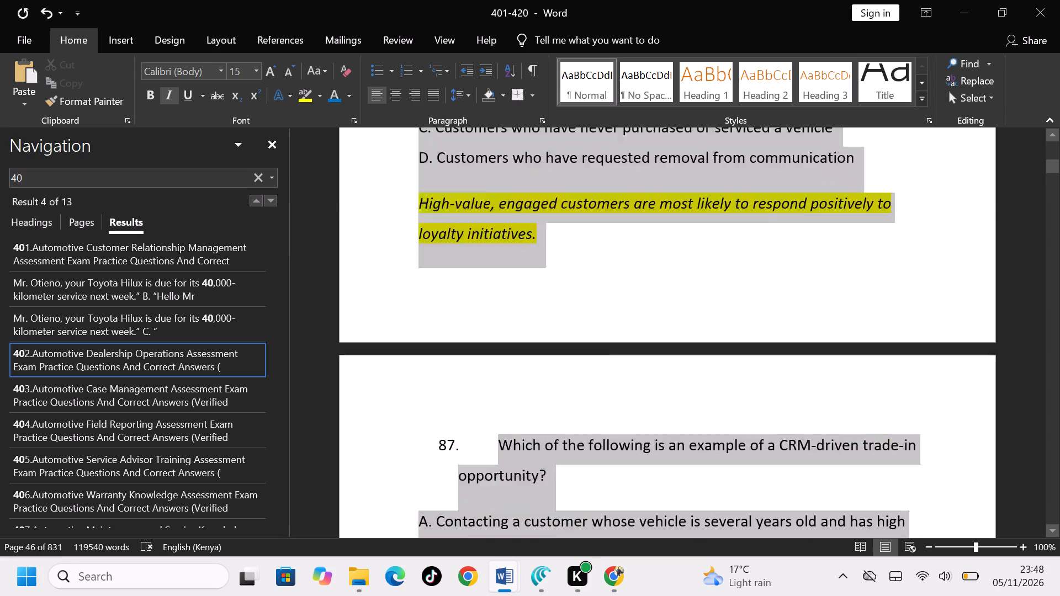
drag(282, 0, 283, 2)
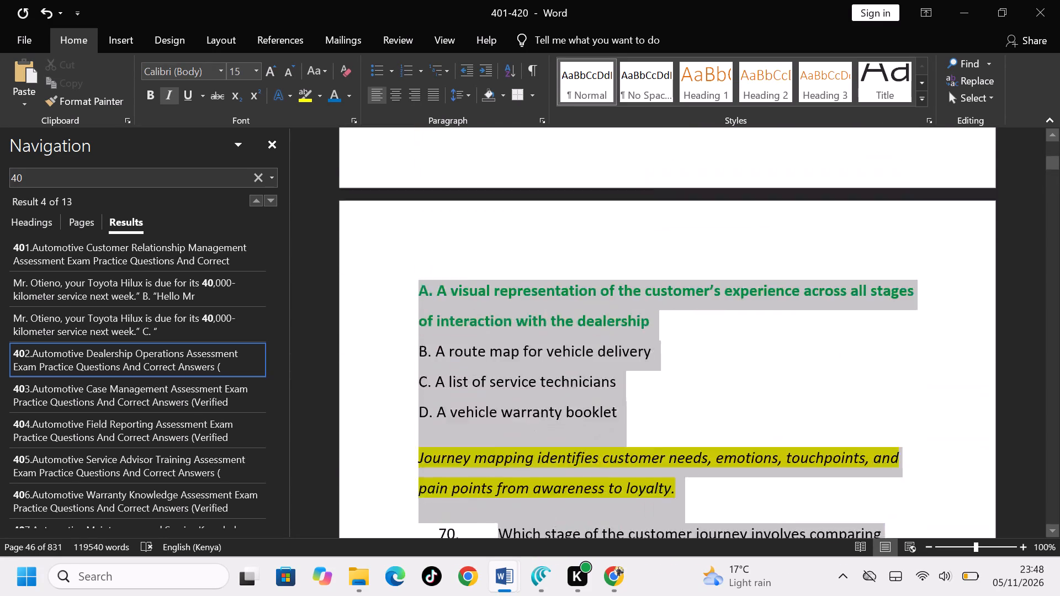
drag(283, 2, 283, 1)
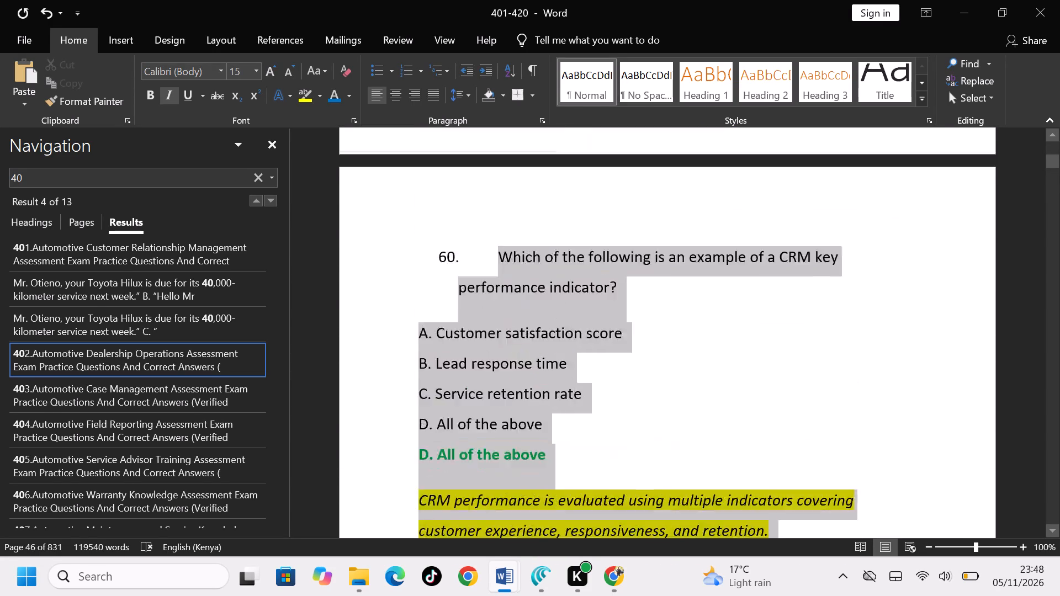
drag(283, 1, 283, 1)
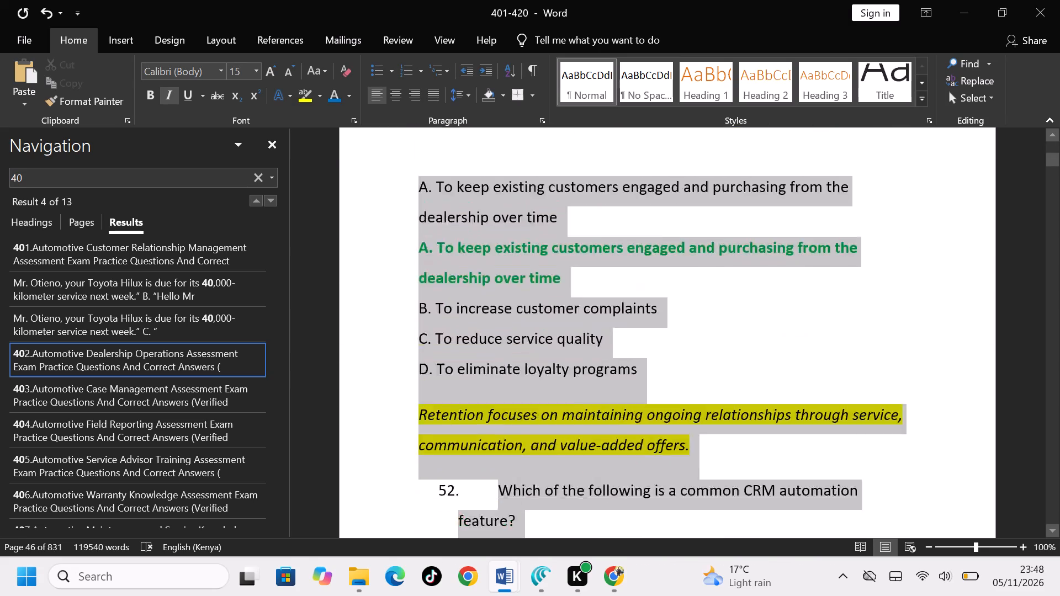
drag(283, 1, 283, 0)
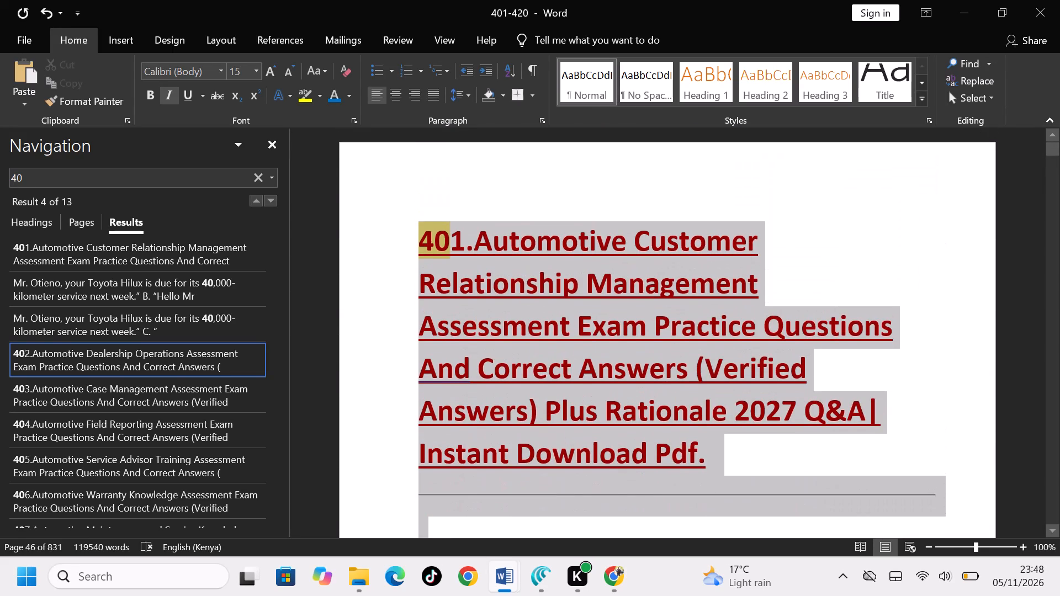
drag(283, 0, 279, 0)
key(ctrl+x)
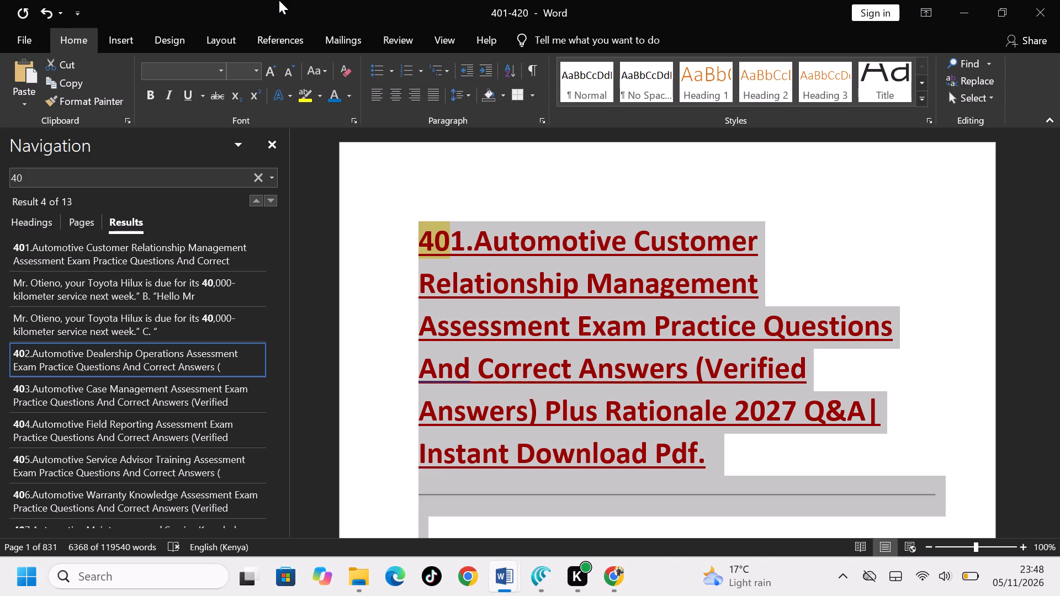
Create a new blank document and paste the cut 401 section into it.
key(ctrl+n)
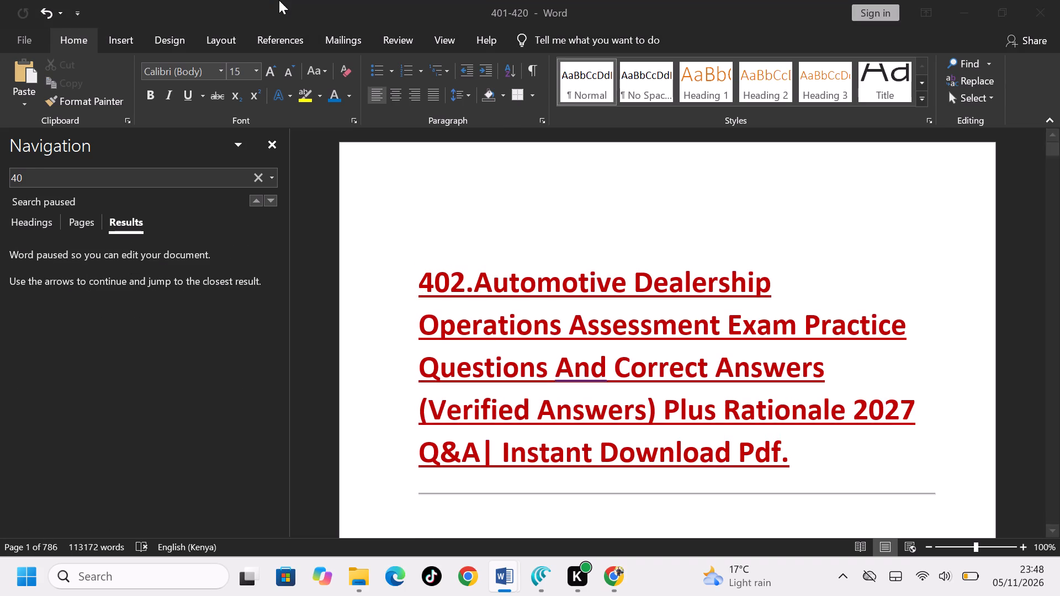
key(ctrl+v)
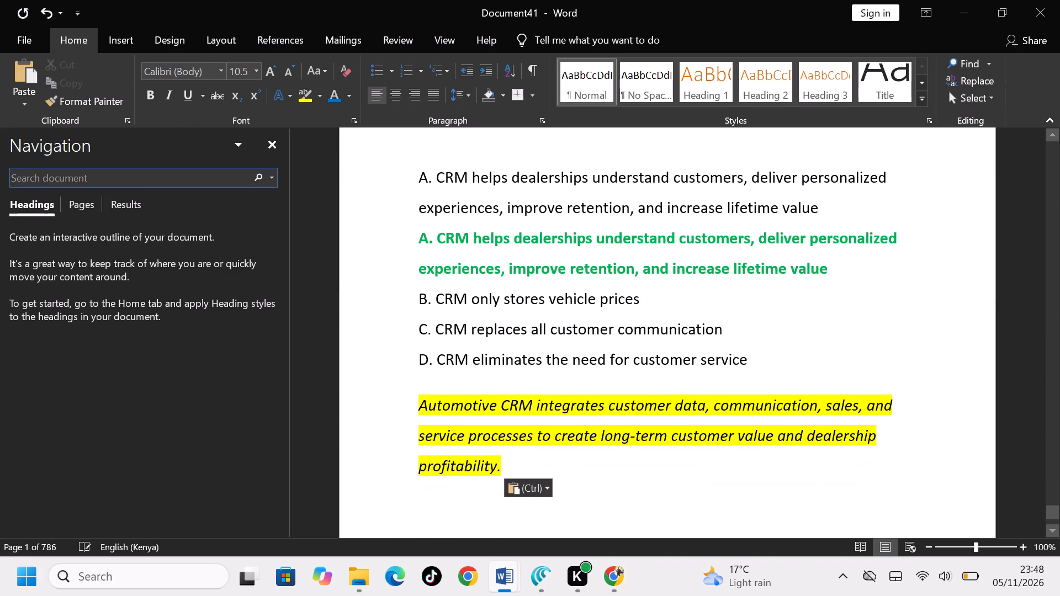
Search the new document for 4 to find its title, and cut the number prefix "401." from it.
click(137, 175)
click(124, 177)
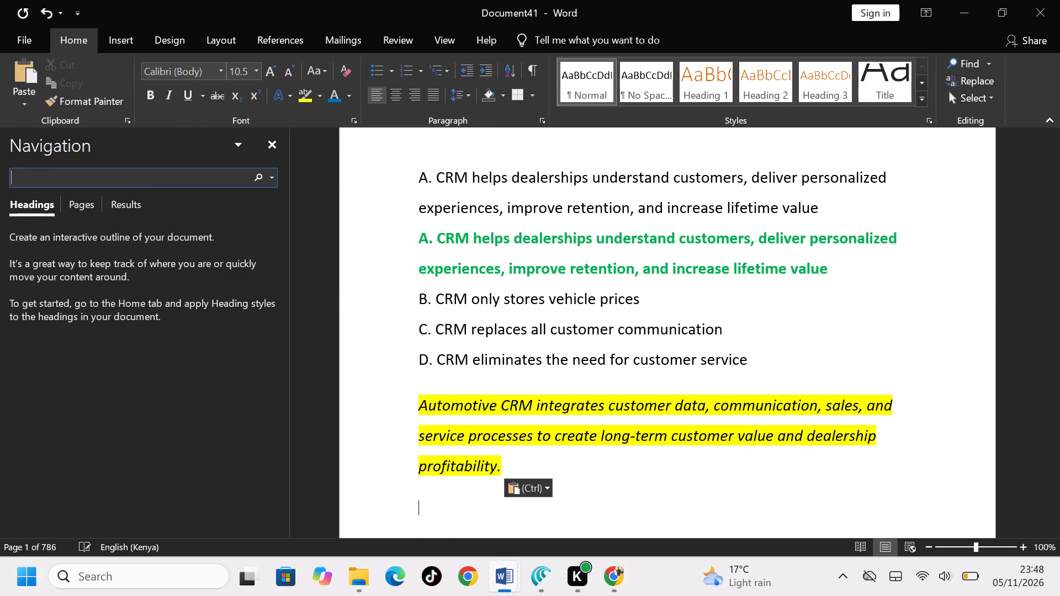
key(4)
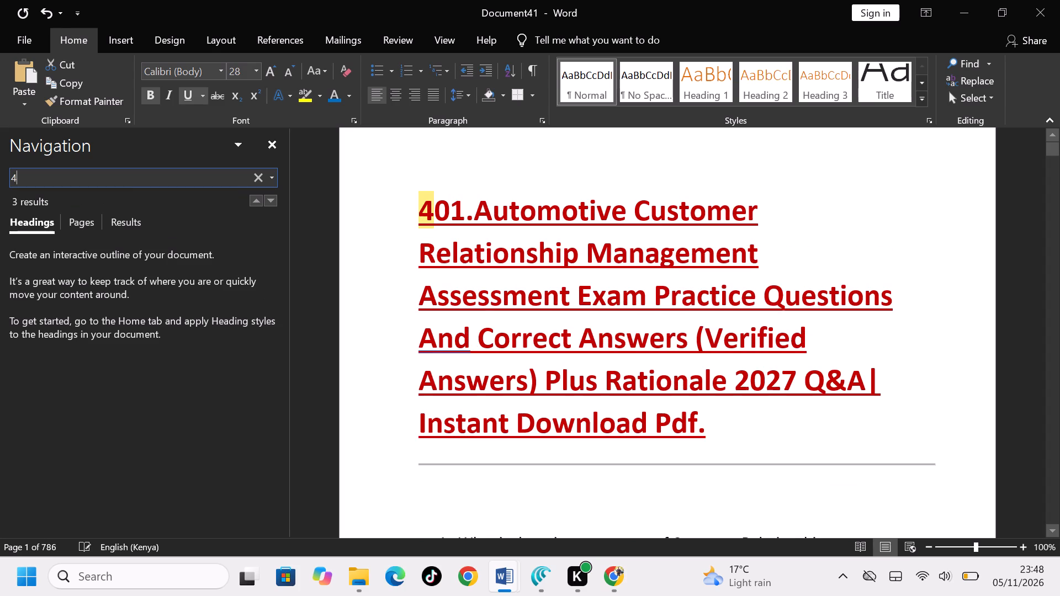
click(476, 206)
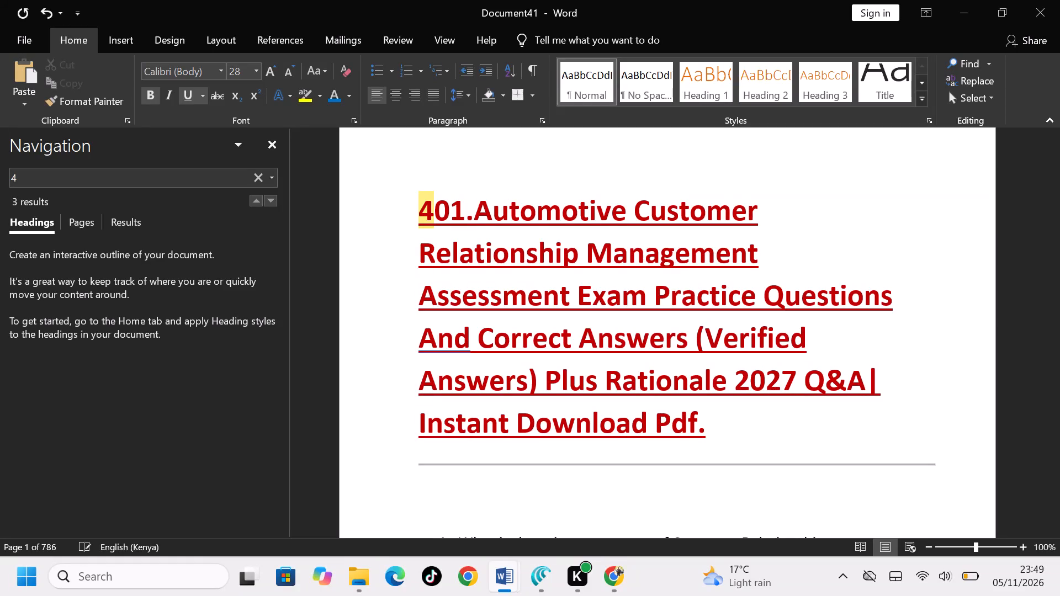
drag(476, 206, 412, 199)
scroll(463, 205, left, 1)
key(ctrl+x)
Save the document as a PDF in New folder (2), pinning that folder and appending "401." to the suggested file name.
key(ctrl+s)
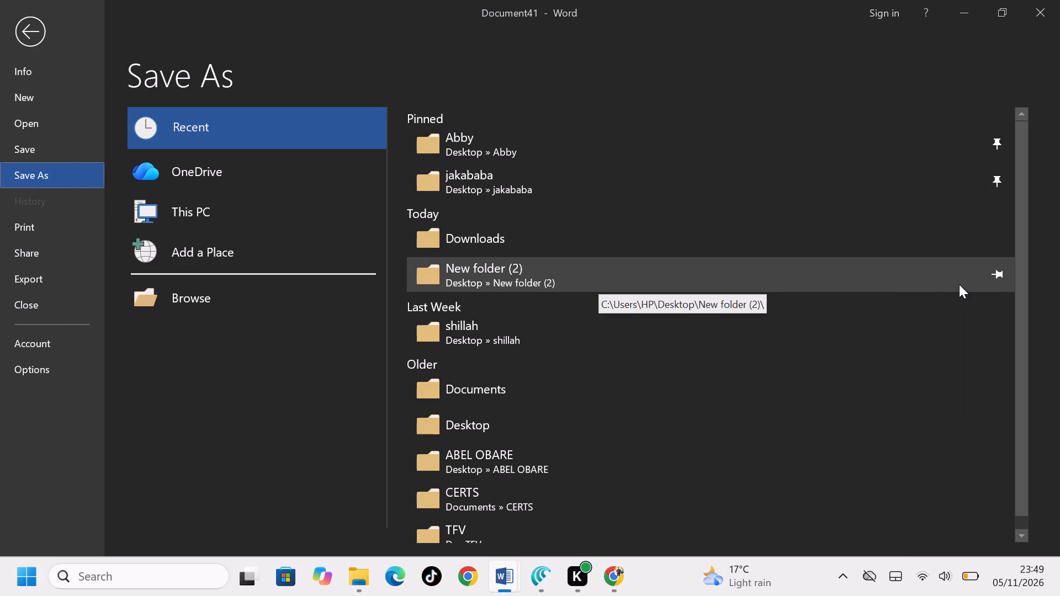
click(999, 276)
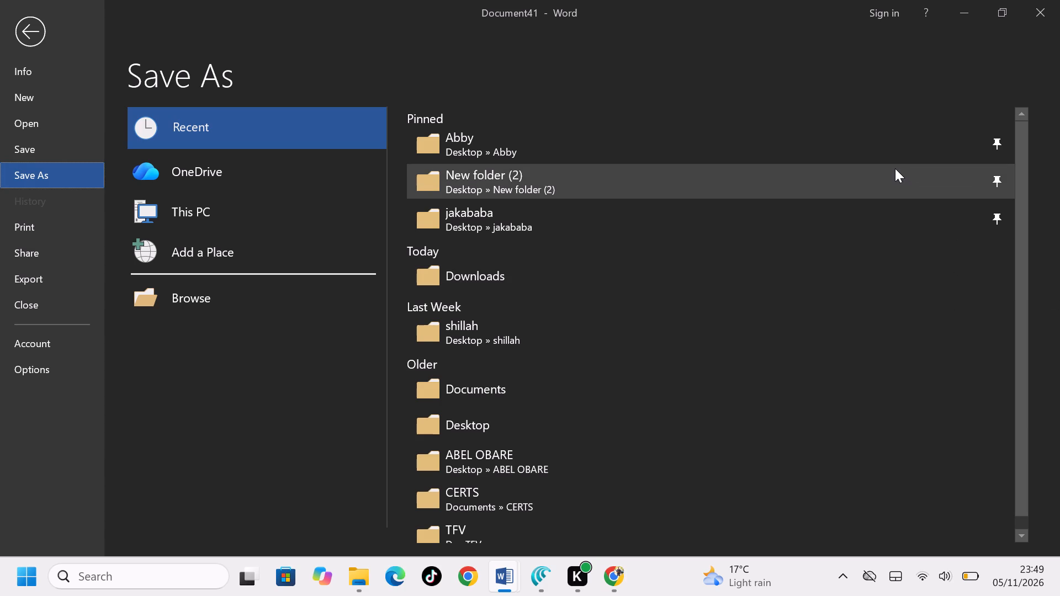
double_click(895, 168)
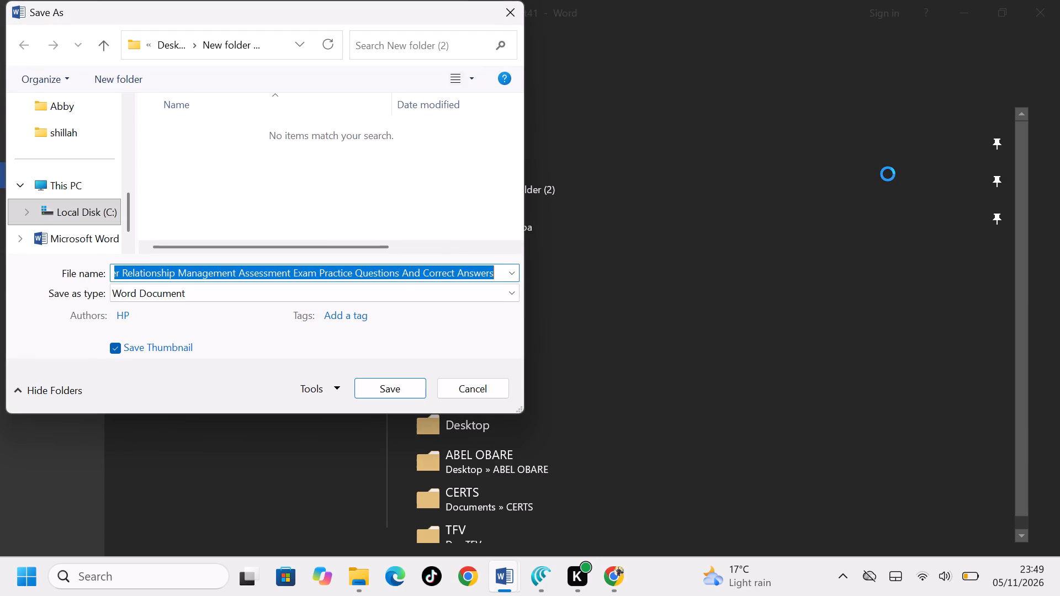
key(Right)
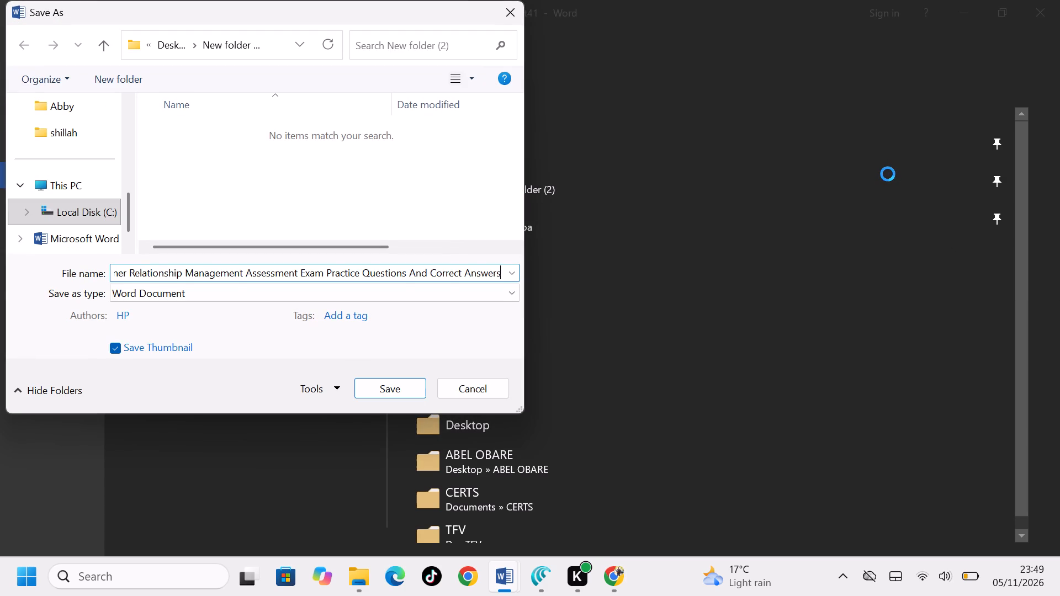
key(ctrl+v)
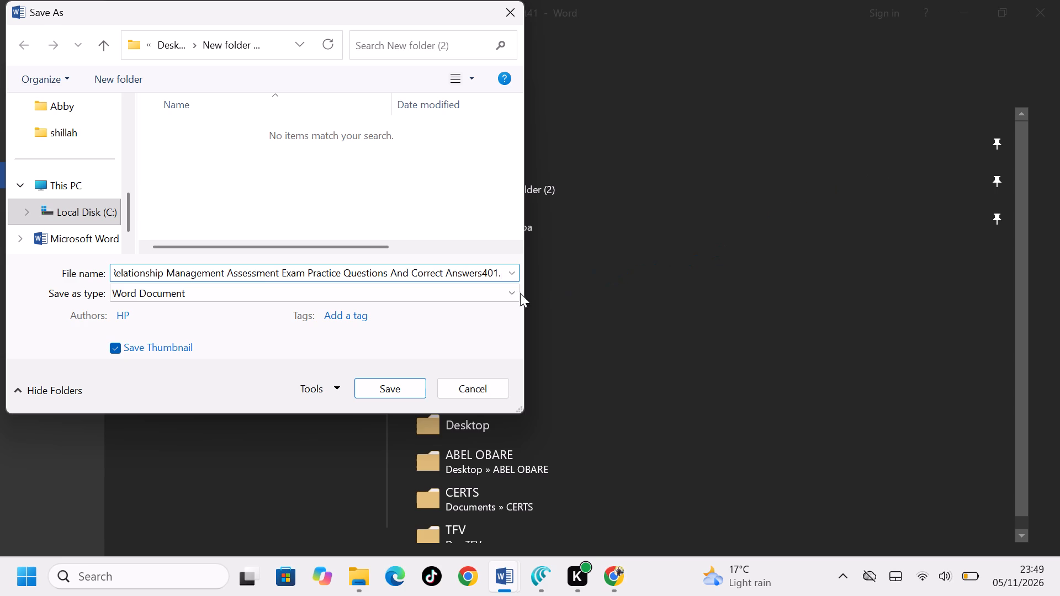
click(492, 292)
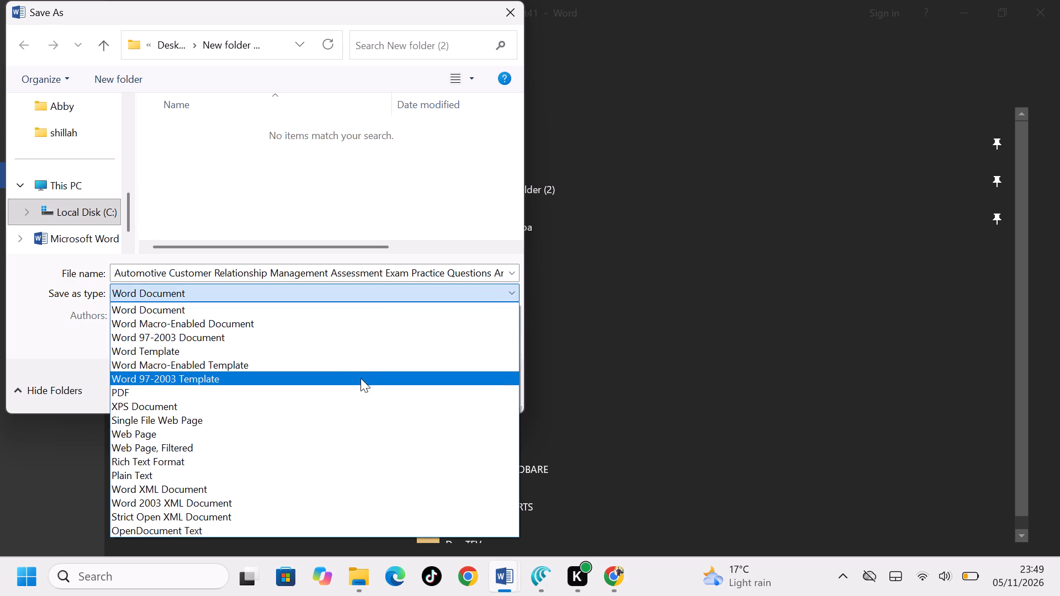
click(343, 394)
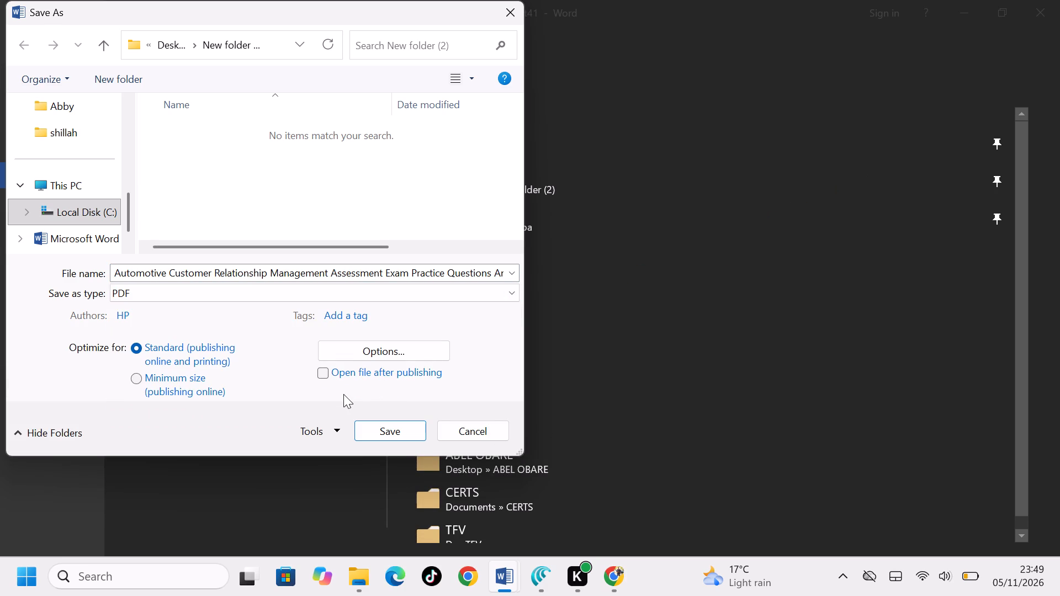
click(395, 437)
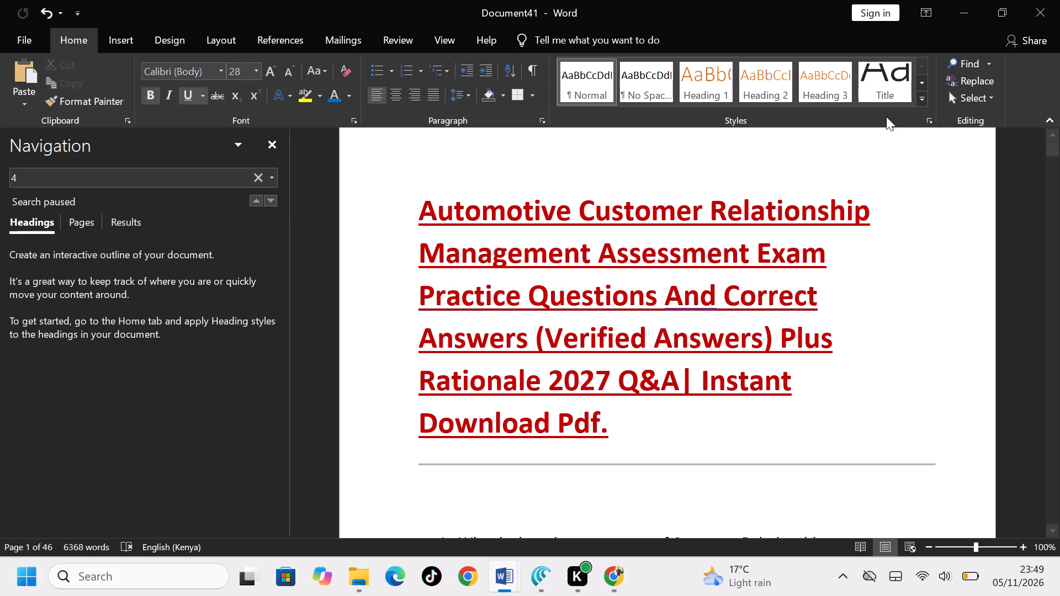
Close the separate Automotive Customer Relationship Management document without saving its changes.
click(1035, 1)
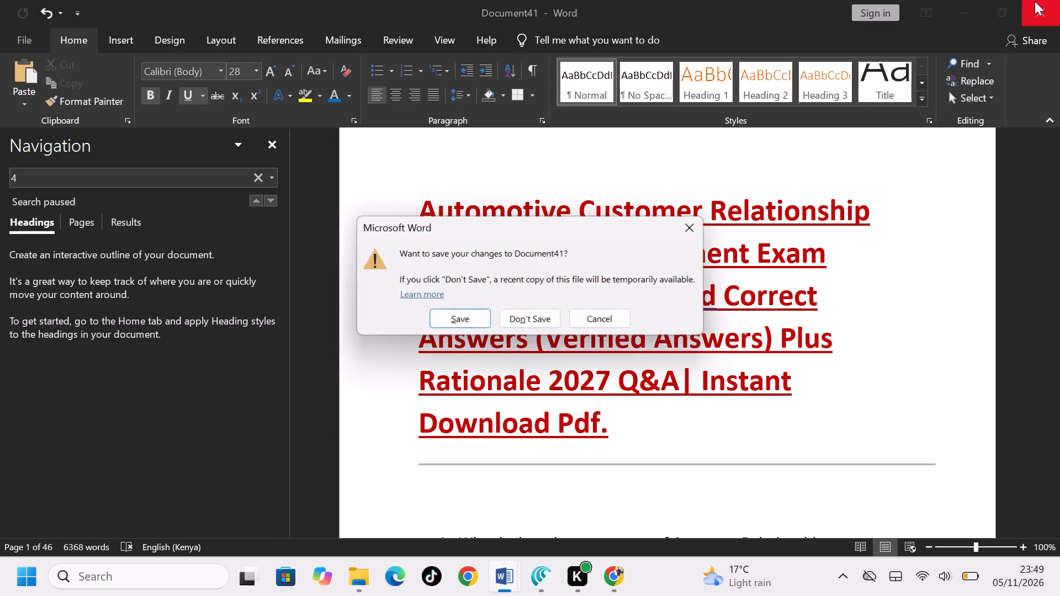
click(523, 317)
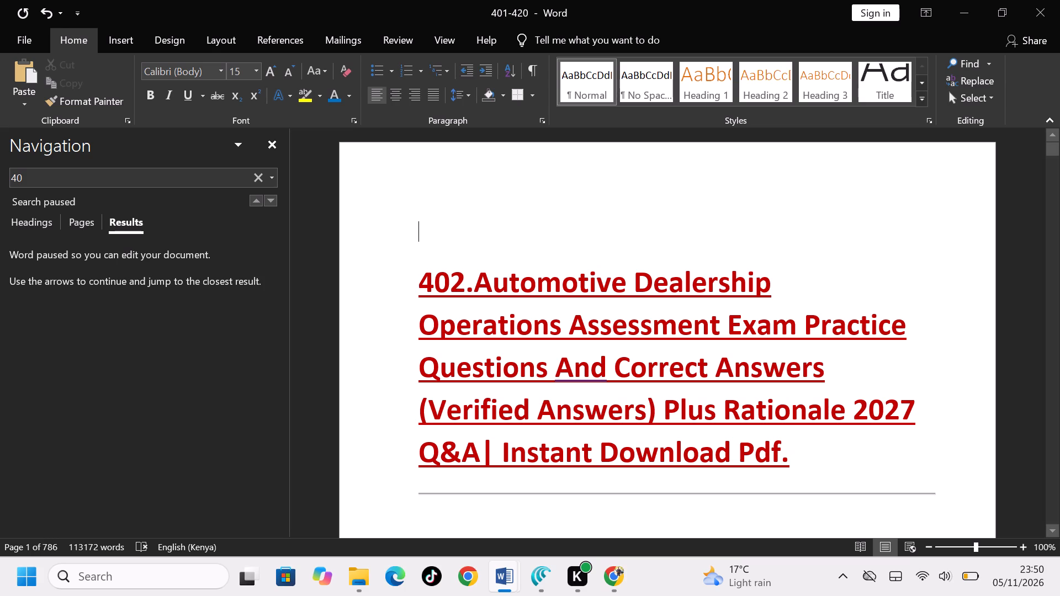
Delete the empty line above the 402 Automotive Dealership Operations heading in the 401-420 document.
key(BackSpace)
key(BackSpace)
key(Delete)
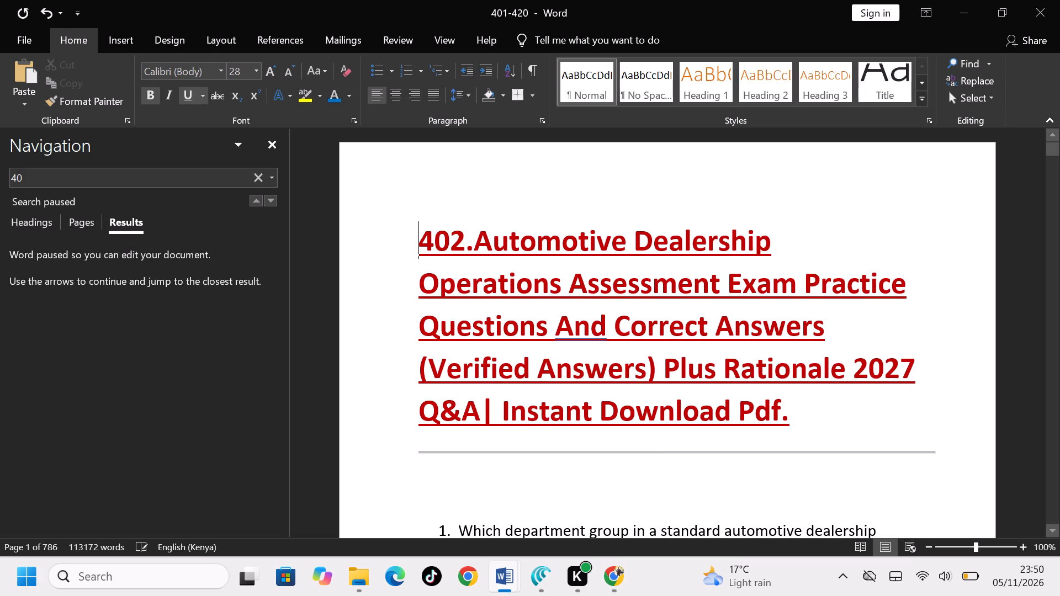
Move the entire 402 section, from its title through the last rationale before the 403 heading, into a new blank document.
click(266, 197)
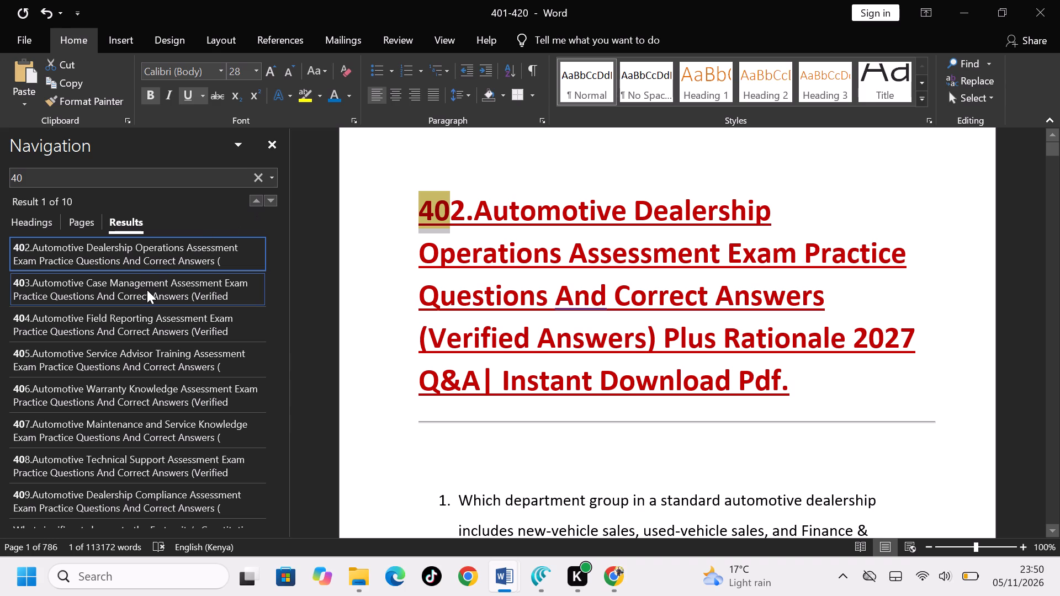
click(147, 290)
scroll(682, 355, up, 2)
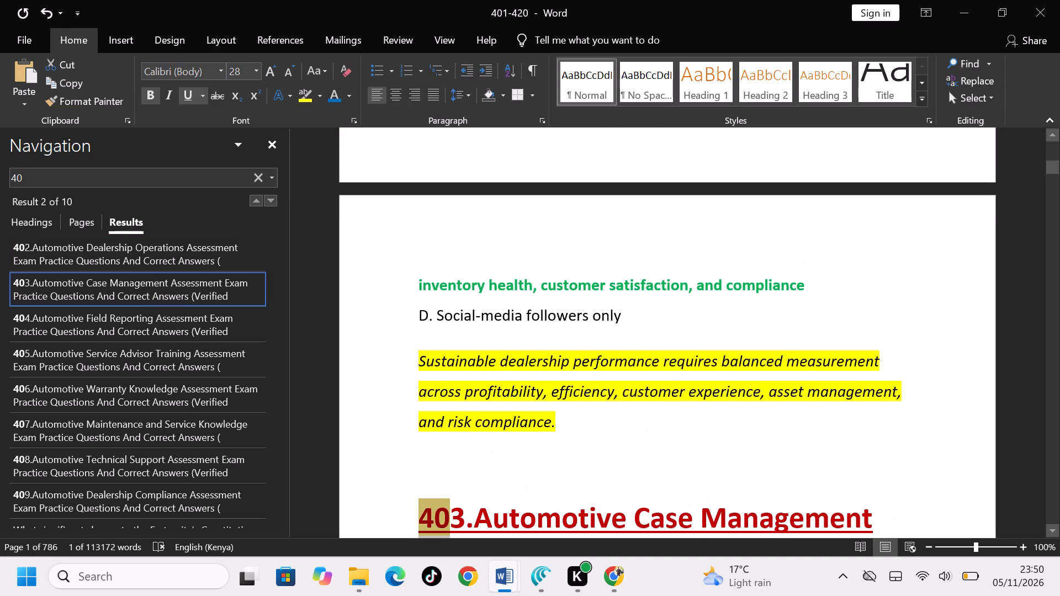
click(625, 433)
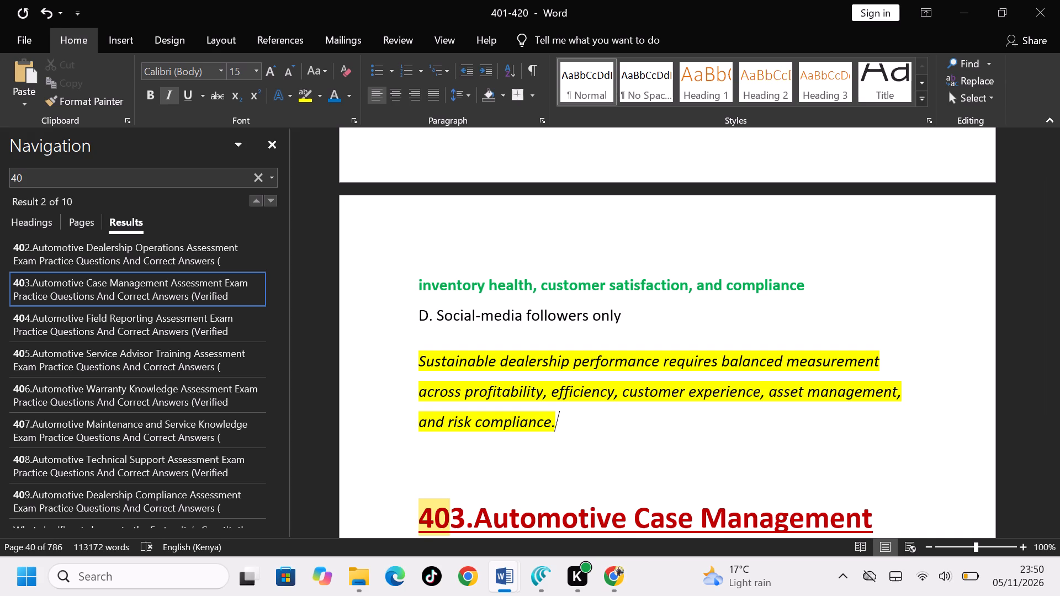
drag(625, 433, 304, 0)
scroll(611, 427, left, 1)
scroll(297, 118, down, 1)
key(ctrl+x)
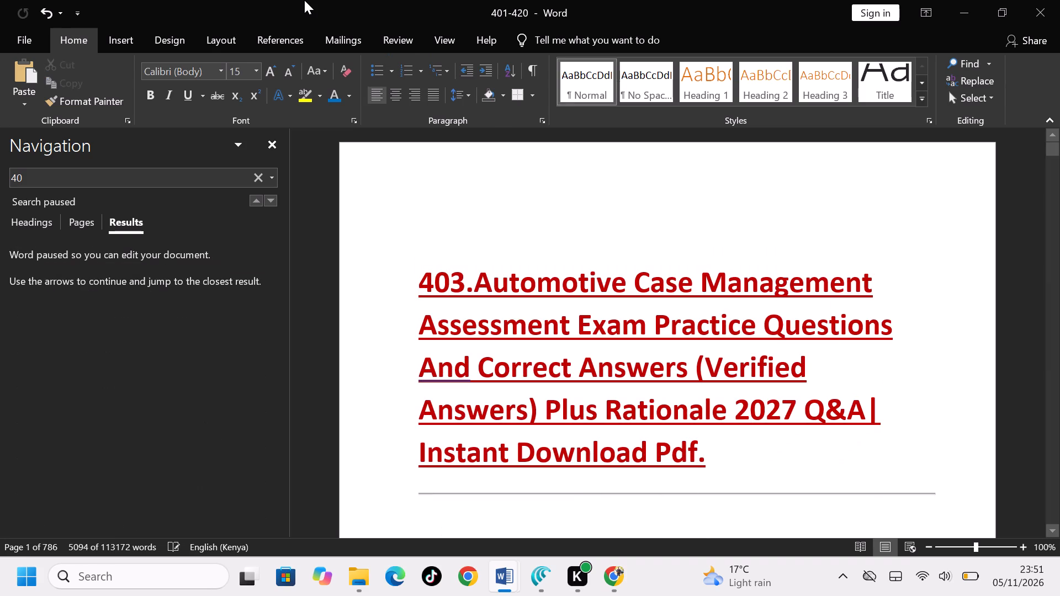
key(ctrl+n)
key(ctrl+v)
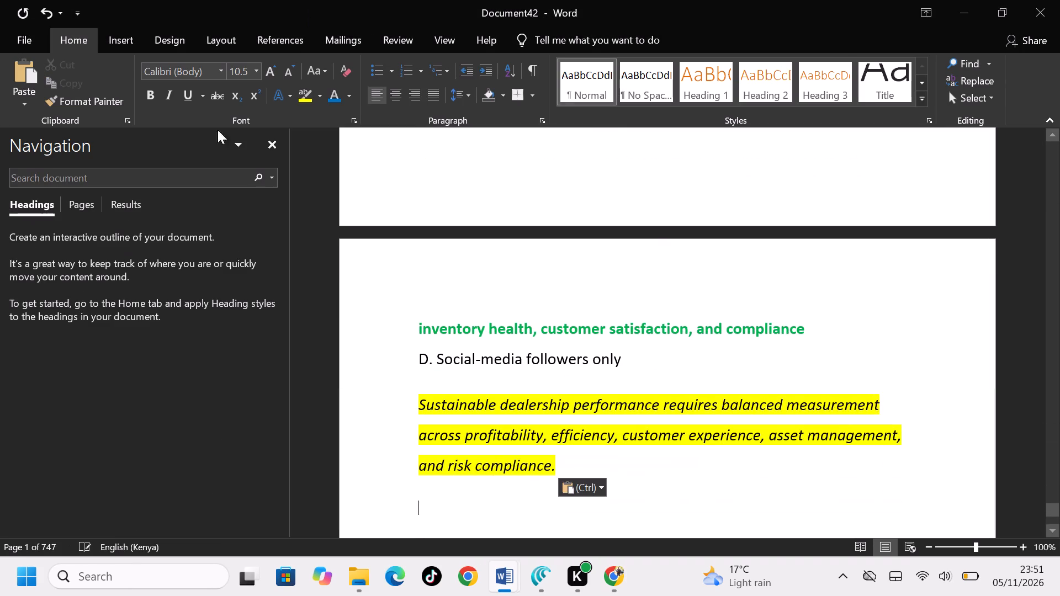
Search the new document for 4 to find its title, and cut the number prefix "402." from it.
click(163, 177)
key(4)
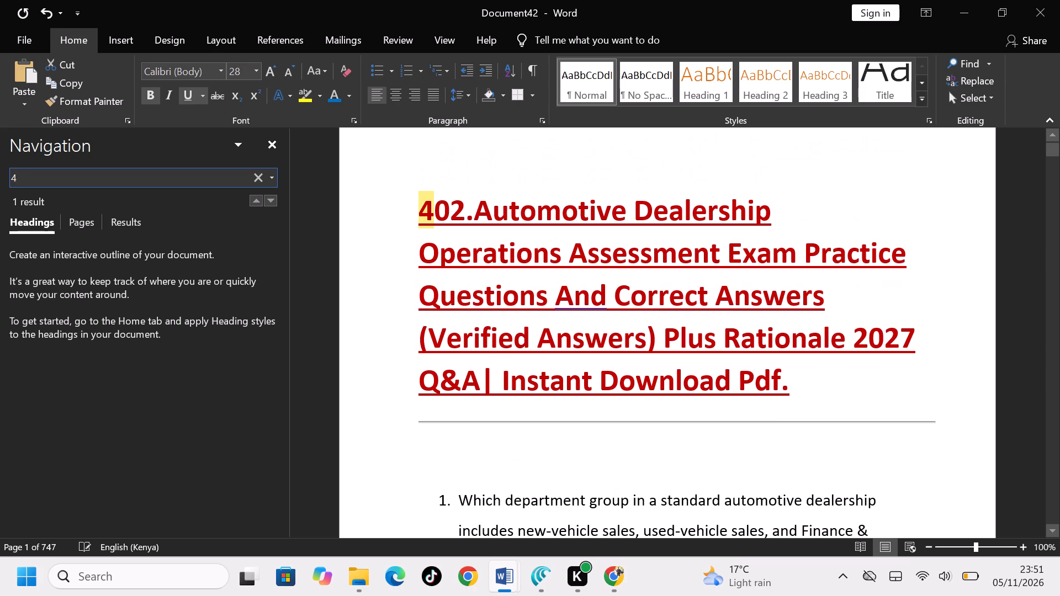
click(411, 208)
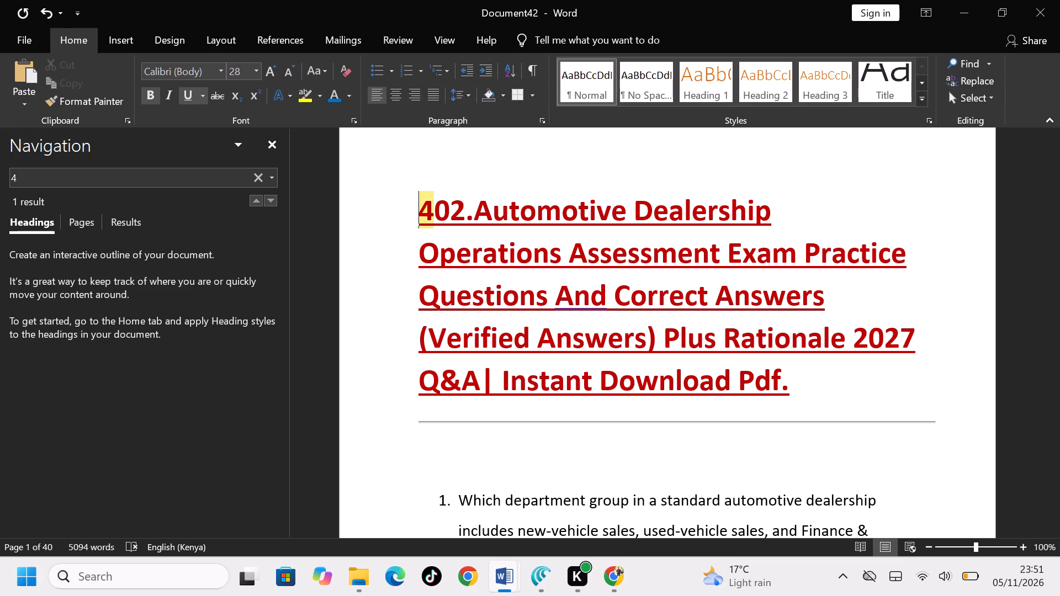
drag(411, 208, 478, 221)
scroll(411, 208, right, 1)
scroll(478, 221, right, 1)
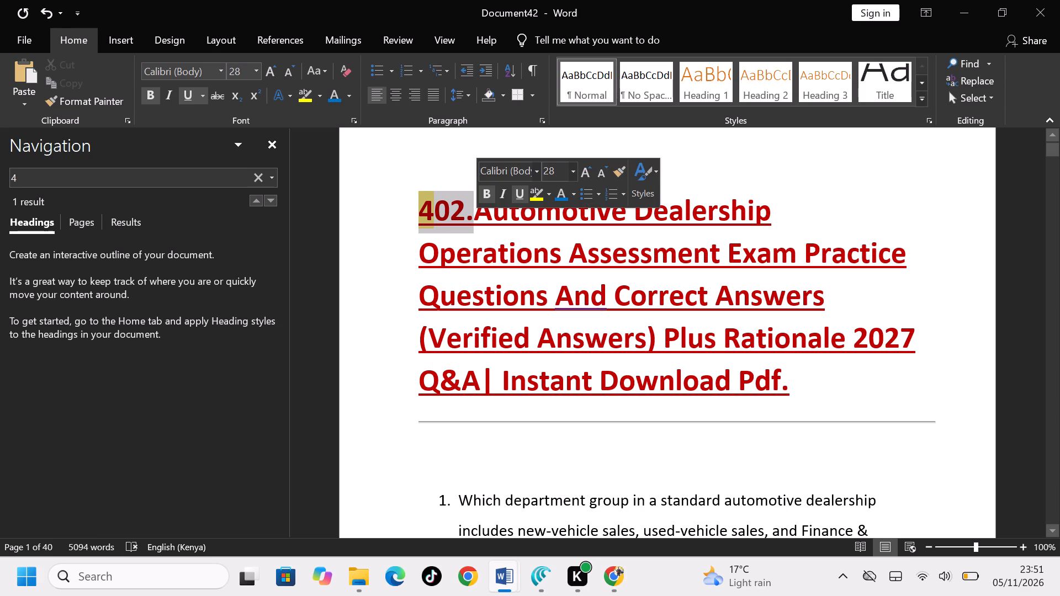
key(ctrl+x)
Save the document as a PDF in New folder (2), appending "402." to the suggested file name.
key(ctrl+s)
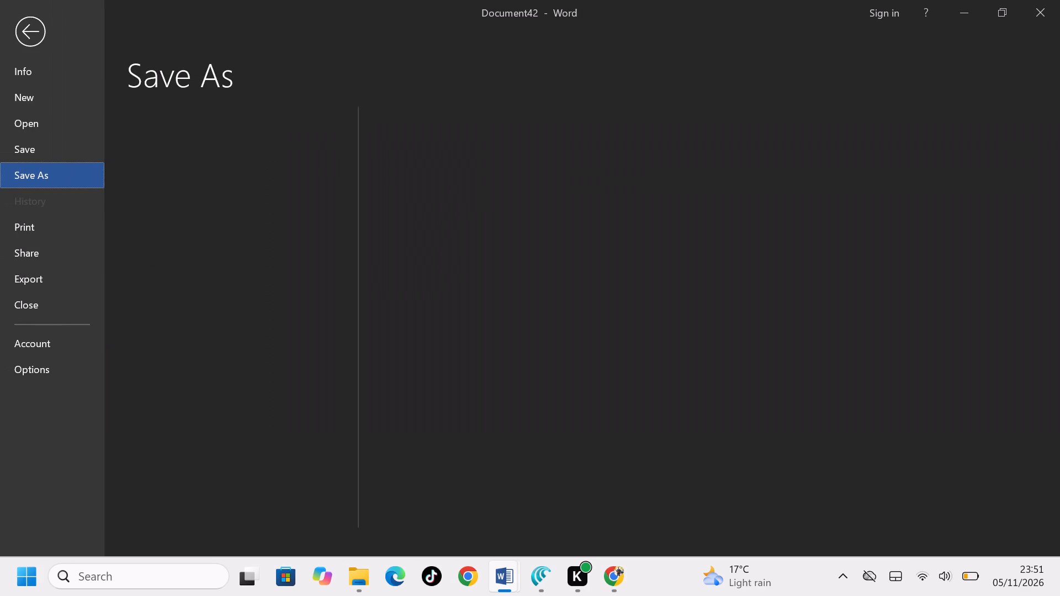
double_click(515, 173)
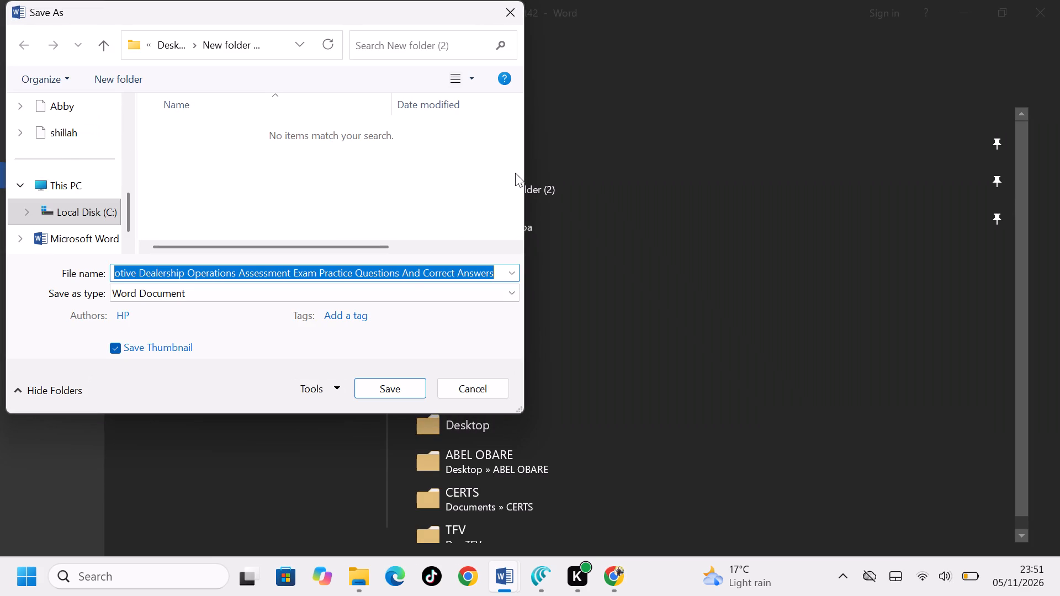
key(Right)
key(ctrl+v)
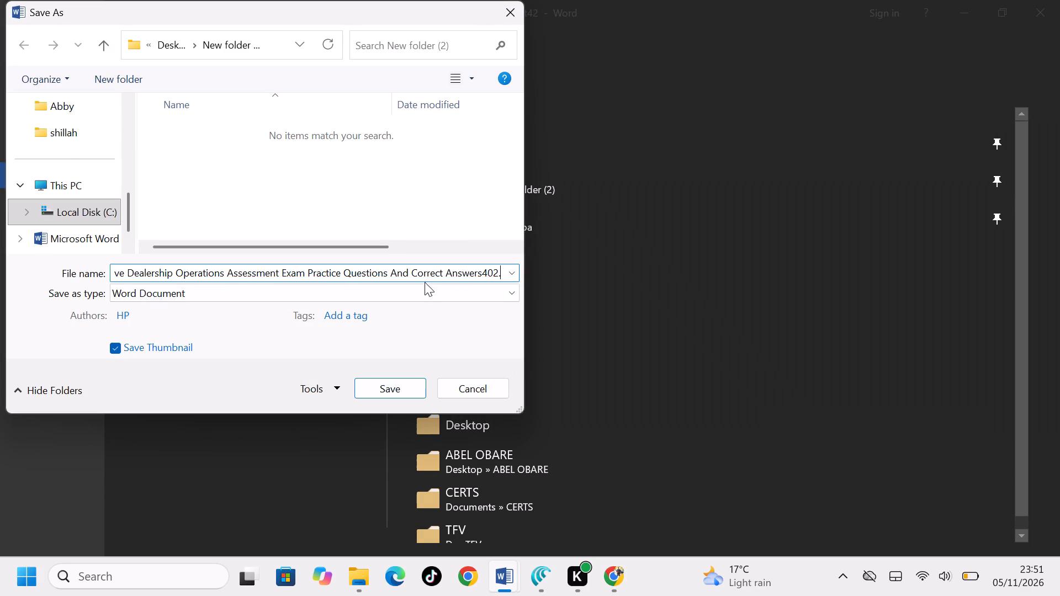
click(423, 288)
click(327, 392)
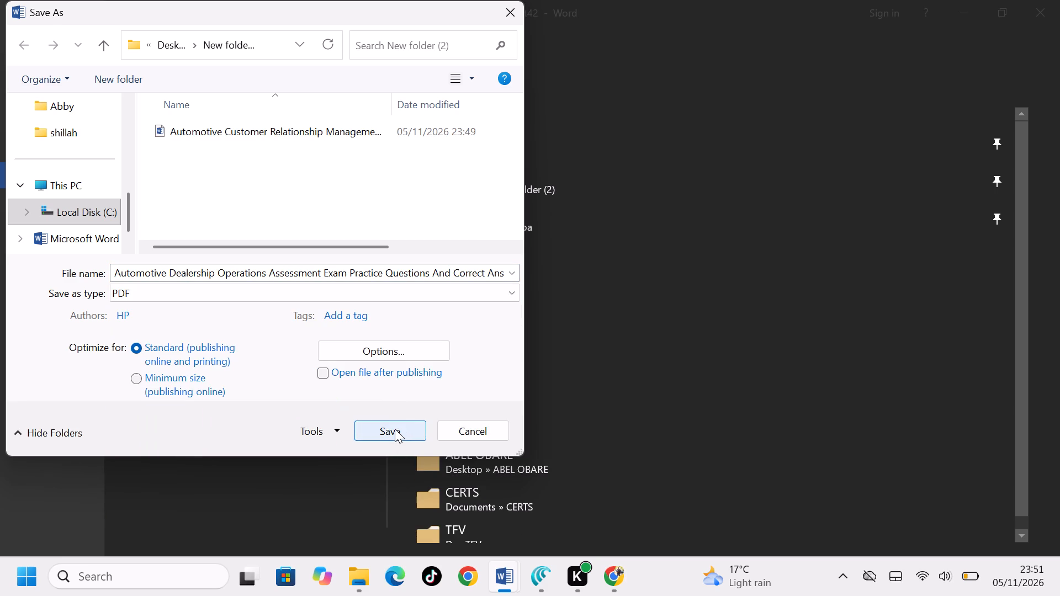
click(395, 429)
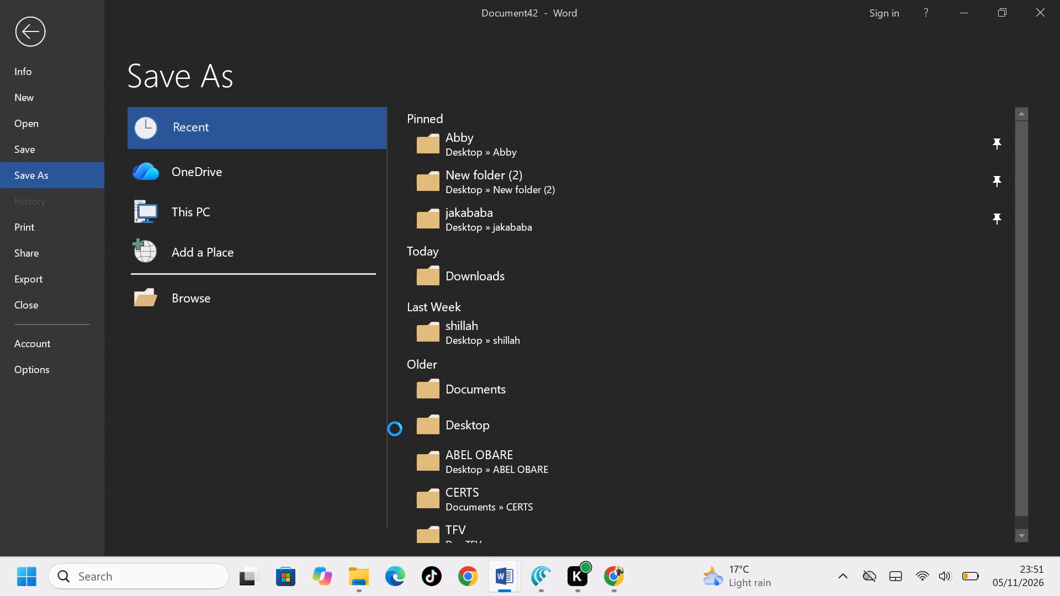
Close the separate Automotive Dealership Operations document without saving its changes.
click(1059, 0)
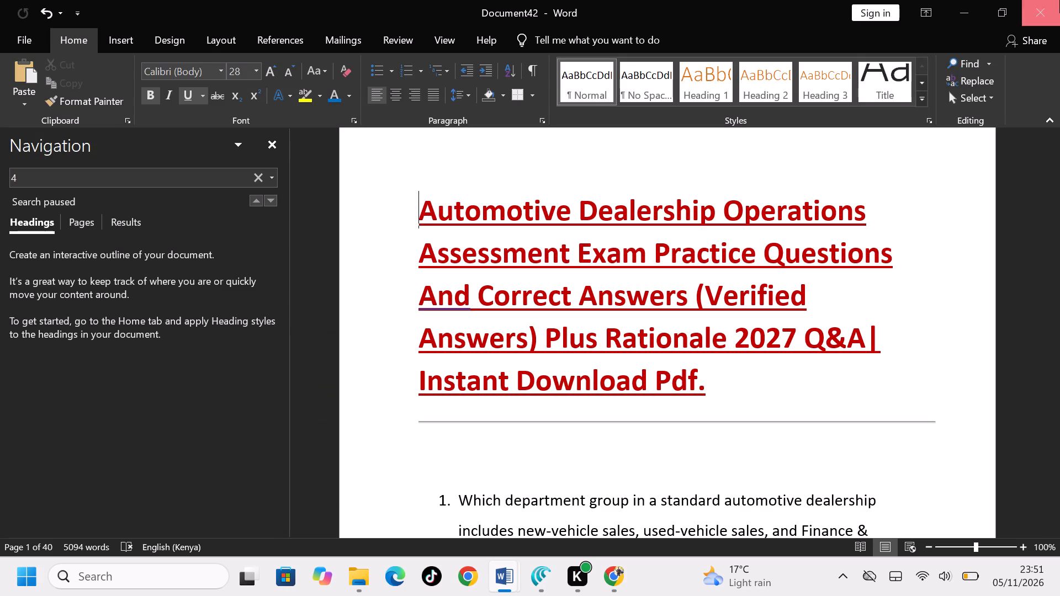
click(532, 321)
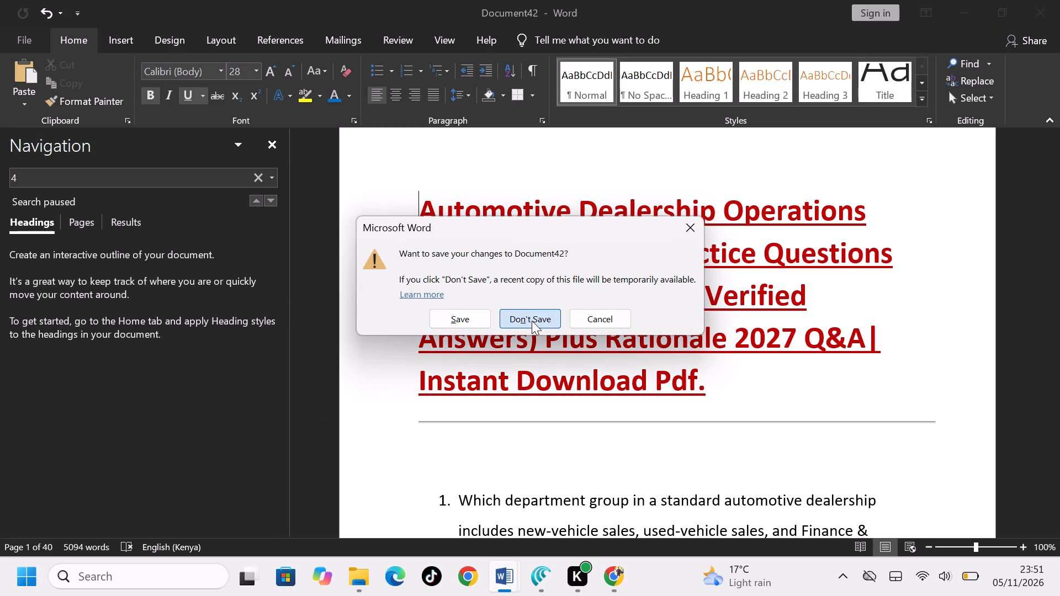
Delete the empty line above the 403 Automotive Case Management heading in the 401-420 document.
key(Delete)
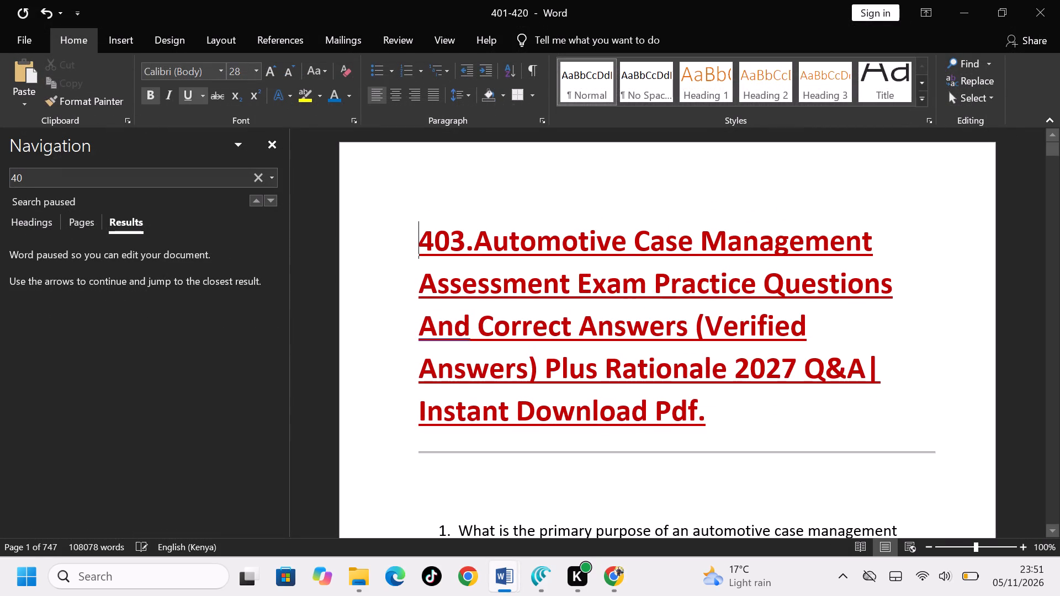
Move the entire 403 section, from its title through the last rationale before the 404 heading, into a new blank document.
click(274, 199)
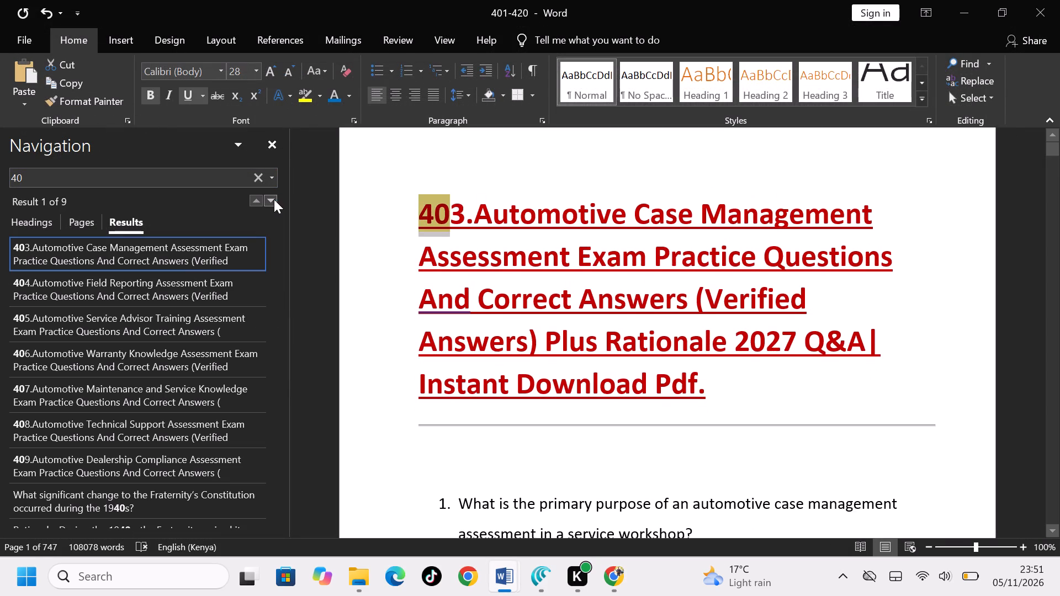
click(274, 199)
scroll(503, 226, up, 1)
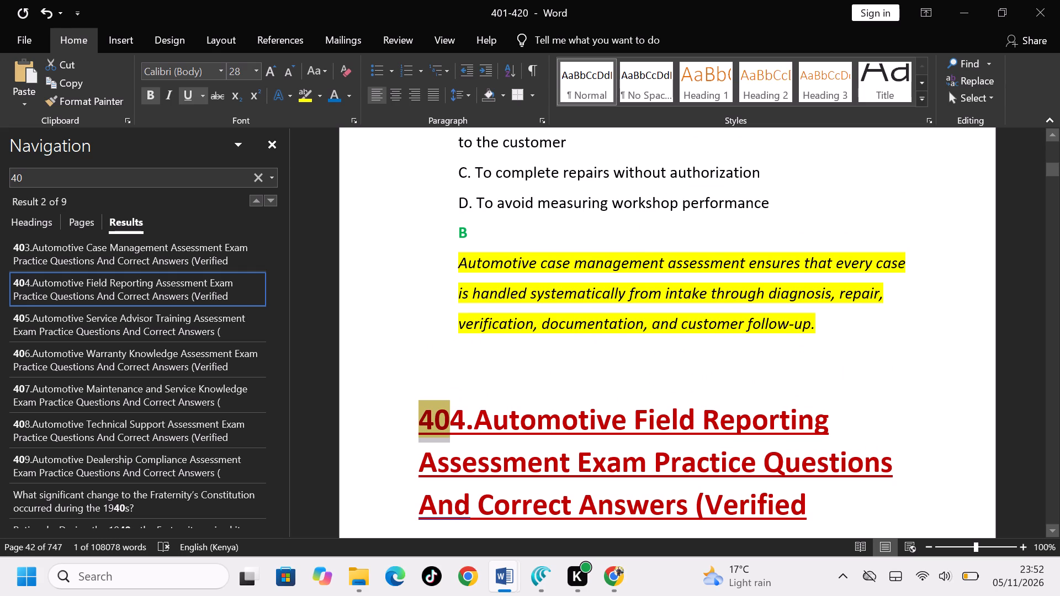
drag(863, 337, 471, 0)
scroll(836, 326, left, 1)
scroll(533, 78, down, 1)
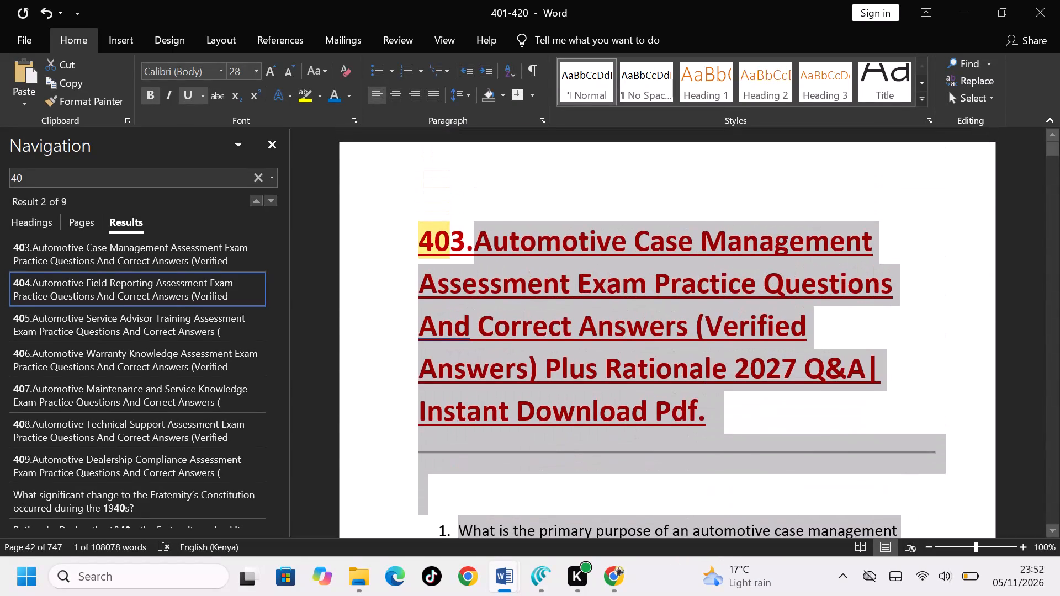
drag(471, 0, 256, 0)
scroll(463, 0, left, 1)
key(ctrl+x)
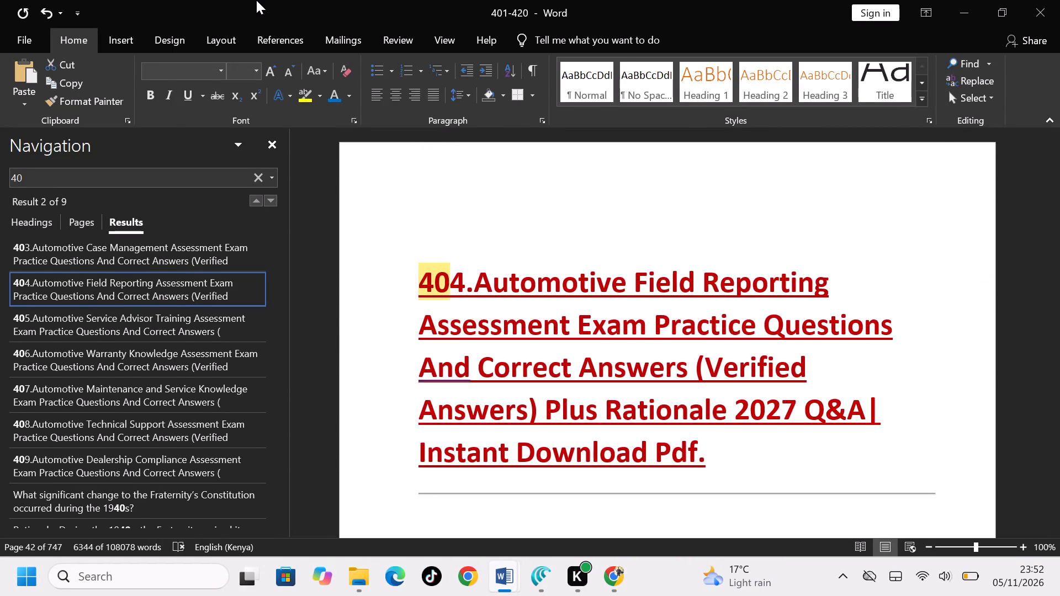
key(ctrl+n)
key(ctrl+v)
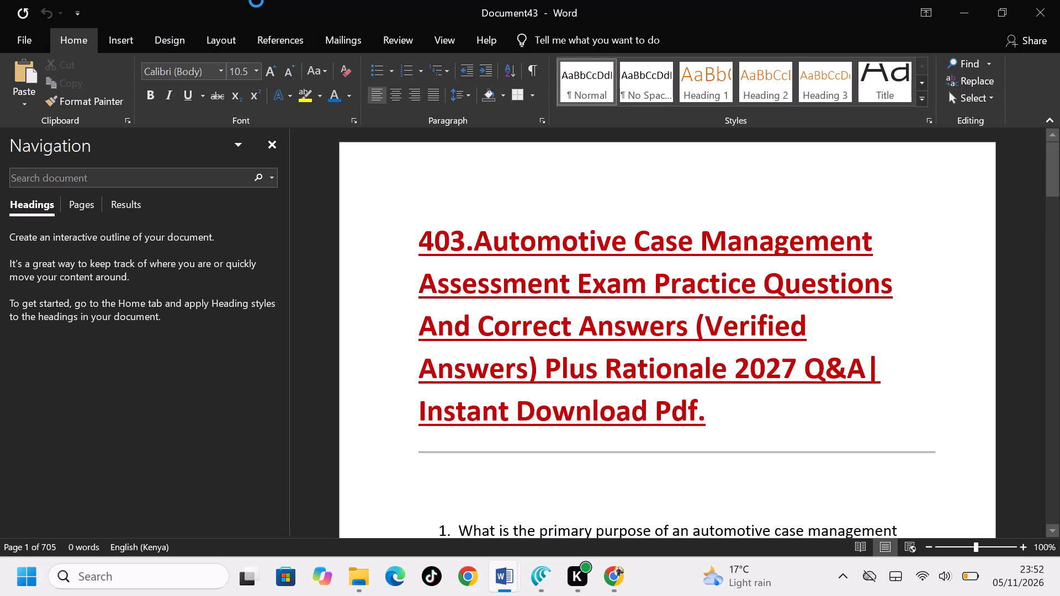
Find the 403 title in the new document and cut the "403." prefix from it.
click(167, 172)
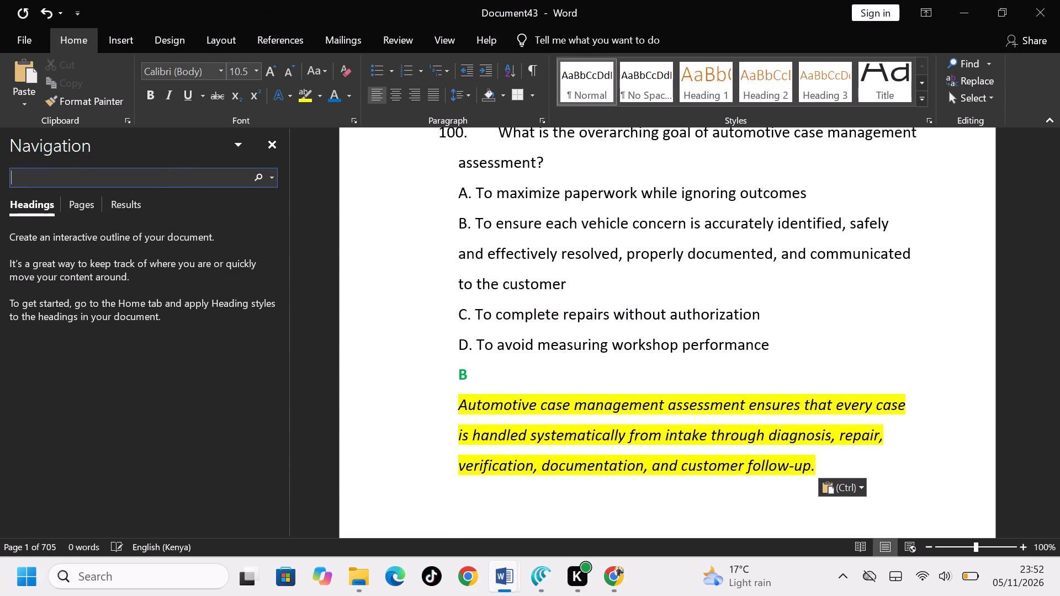
key(4)
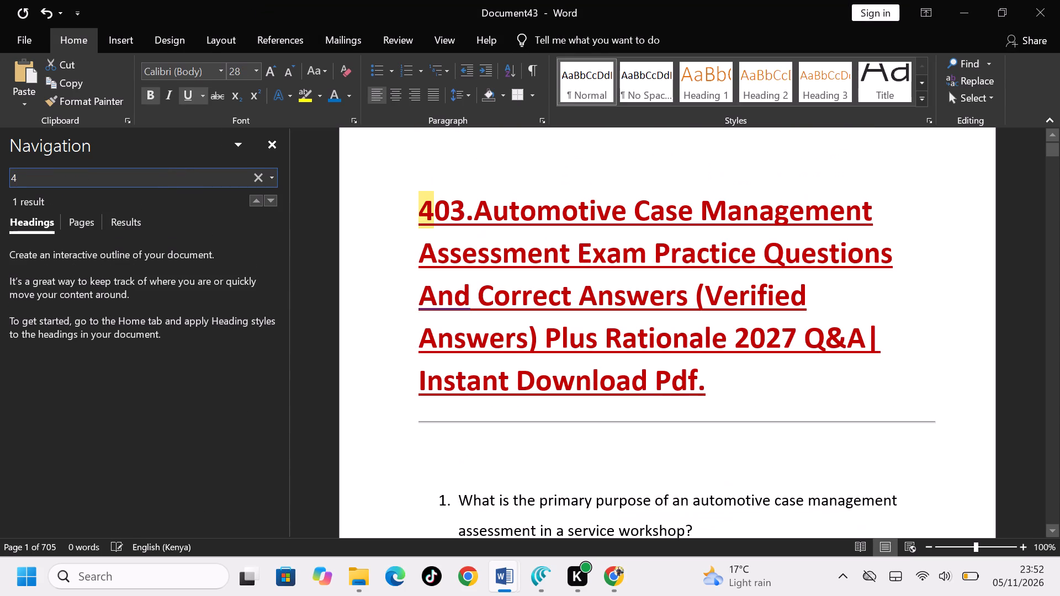
click(415, 205)
drag(415, 205, 466, 229)
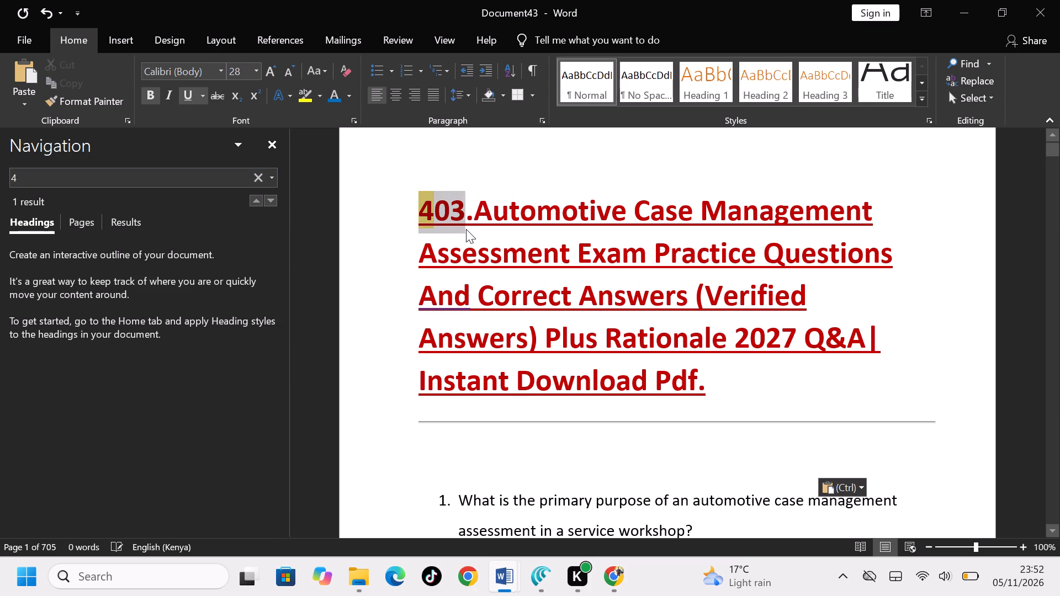
drag(466, 229, 474, 204)
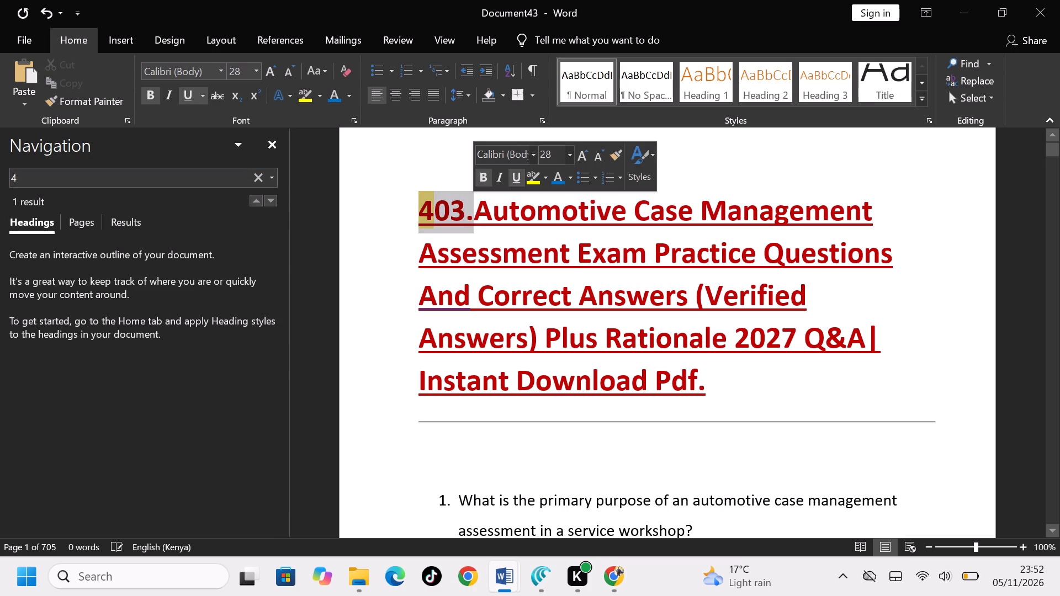
key(ctrl+x)
Unpin the Abby folder from the pinned save locations.
key(ctrl+s)
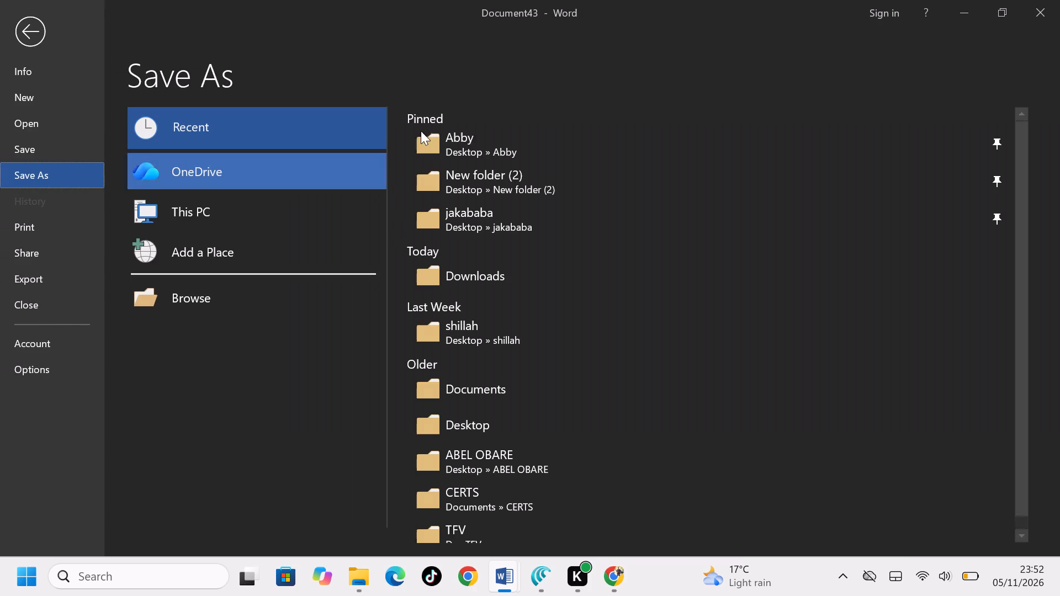
click(998, 142)
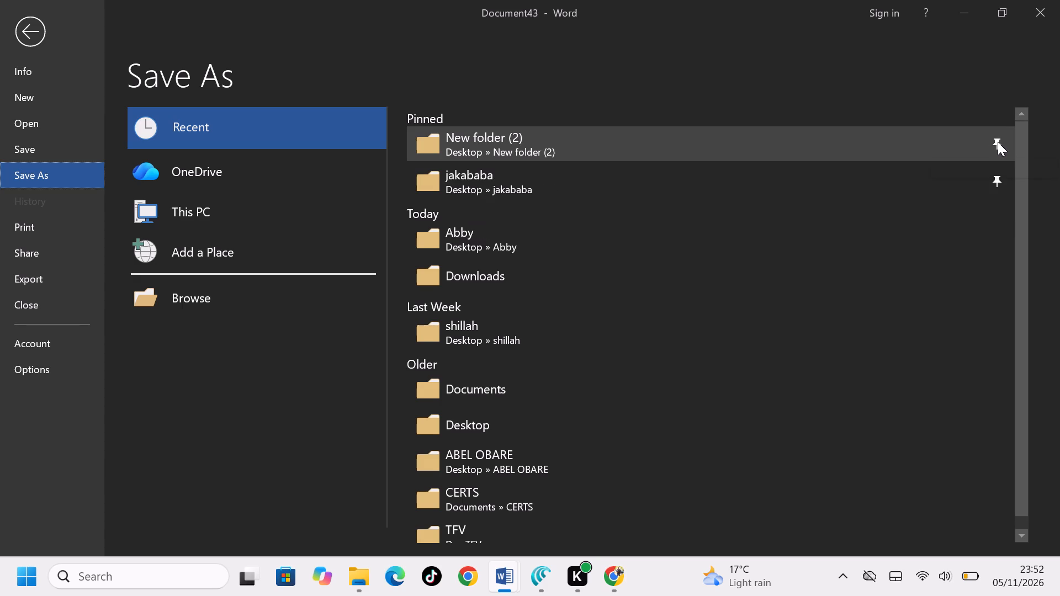
Save the document as a PDF in New folder (2), appending "403." to the suggested file name.
double_click(899, 159)
key(Right)
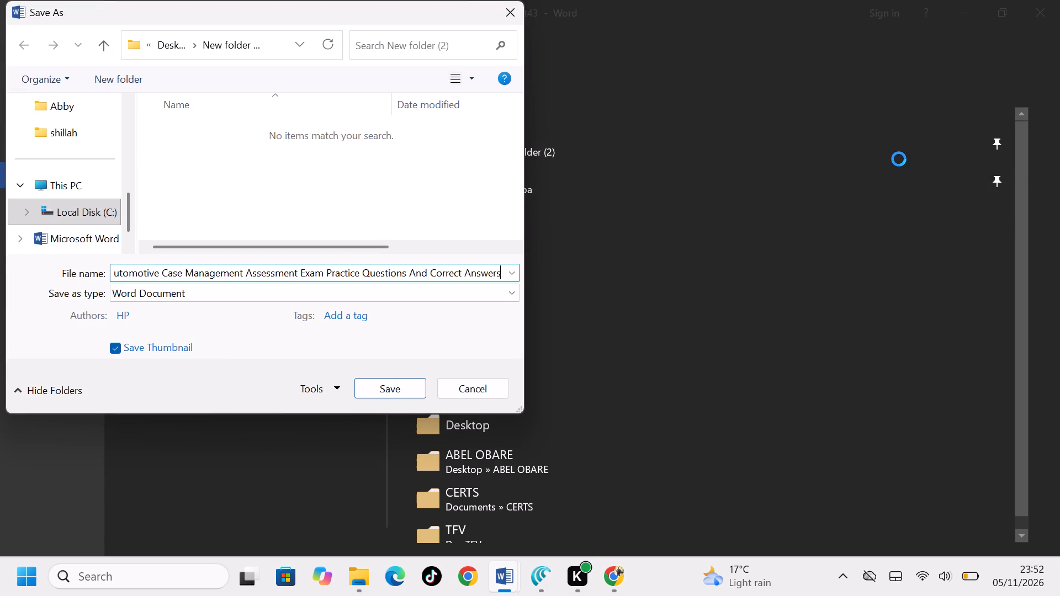
key(ctrl+v)
click(501, 297)
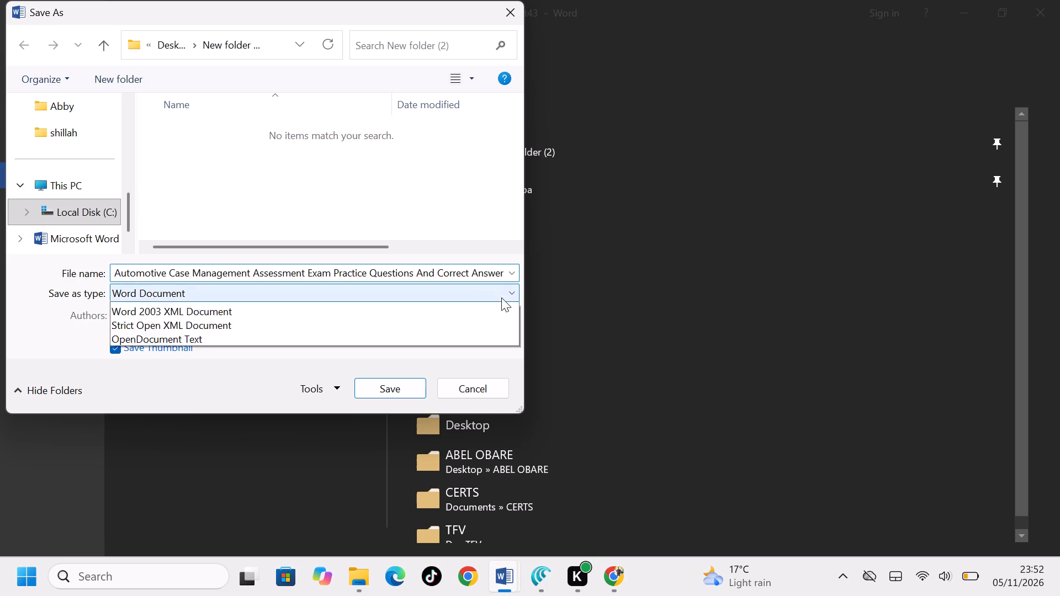
click(407, 398)
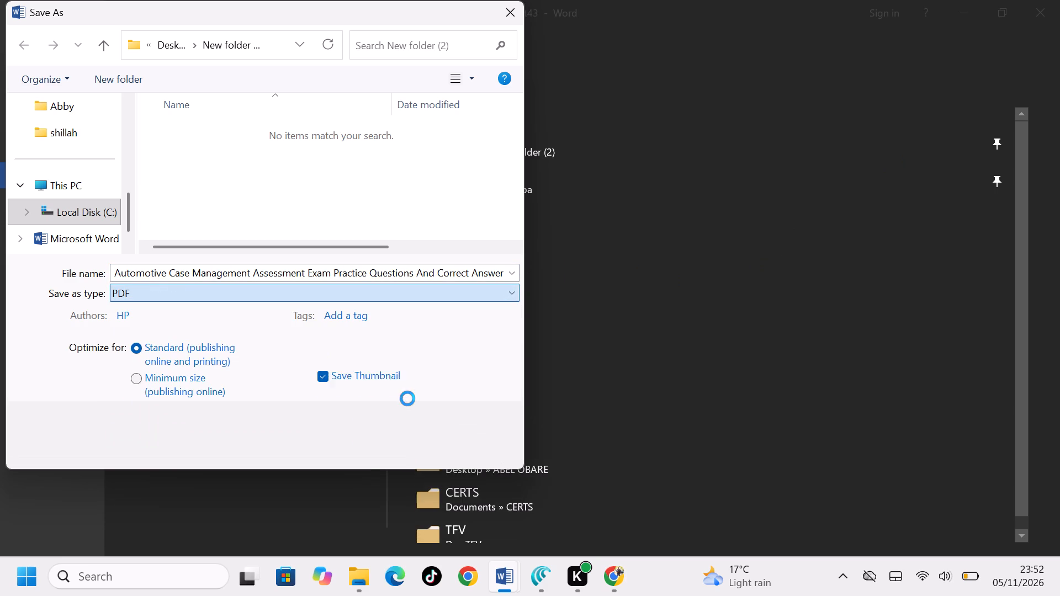
click(396, 437)
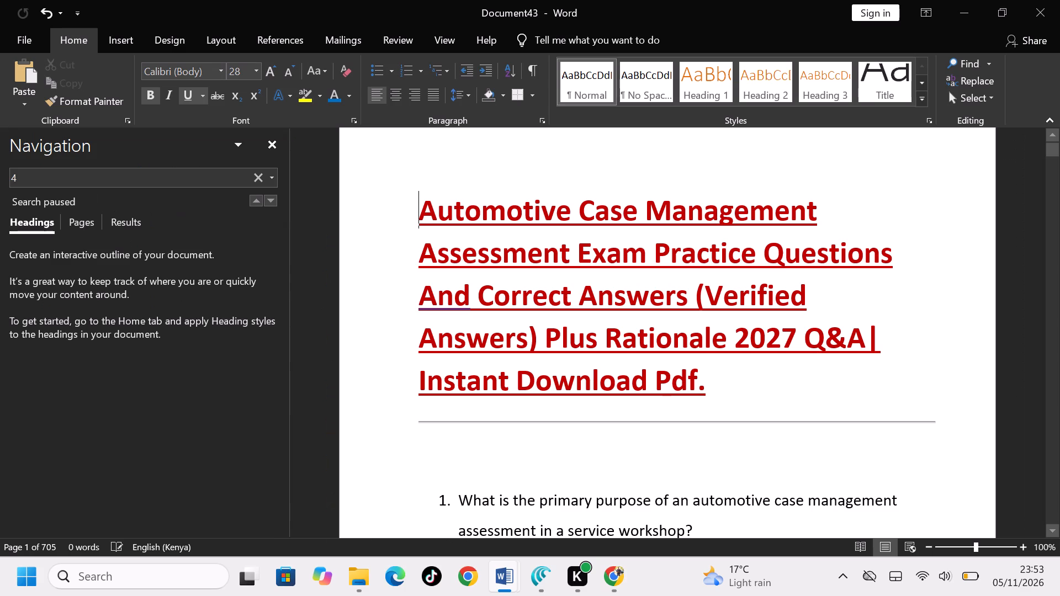
Close the separate Automotive Case Management document without saving its changes.
click(1059, 0)
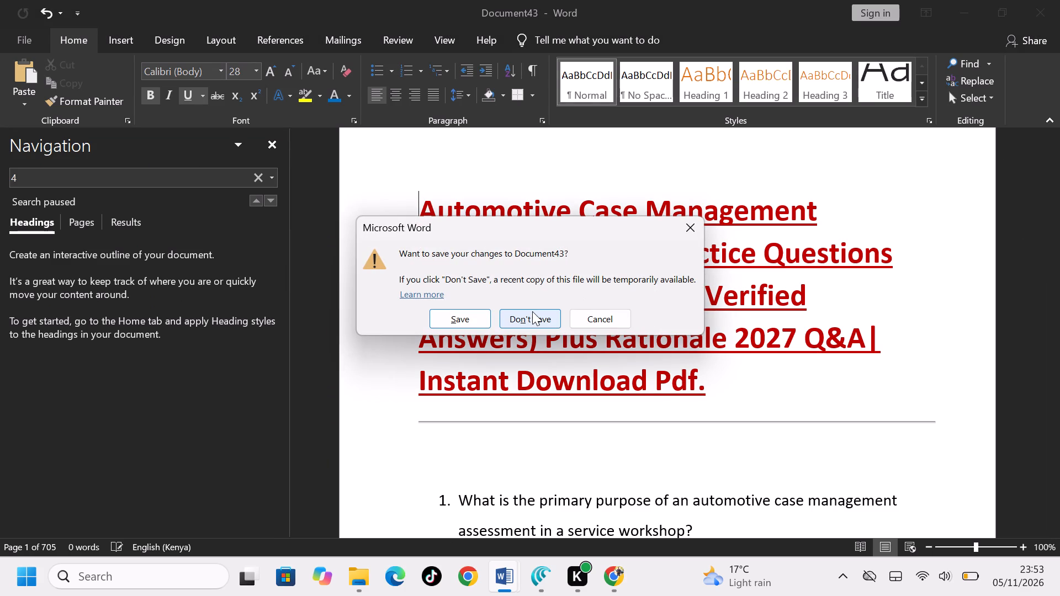
click(532, 311)
Delete the empty line above the 404 Automotive Field Reporting heading in the 401-420 document.
key(Delete)
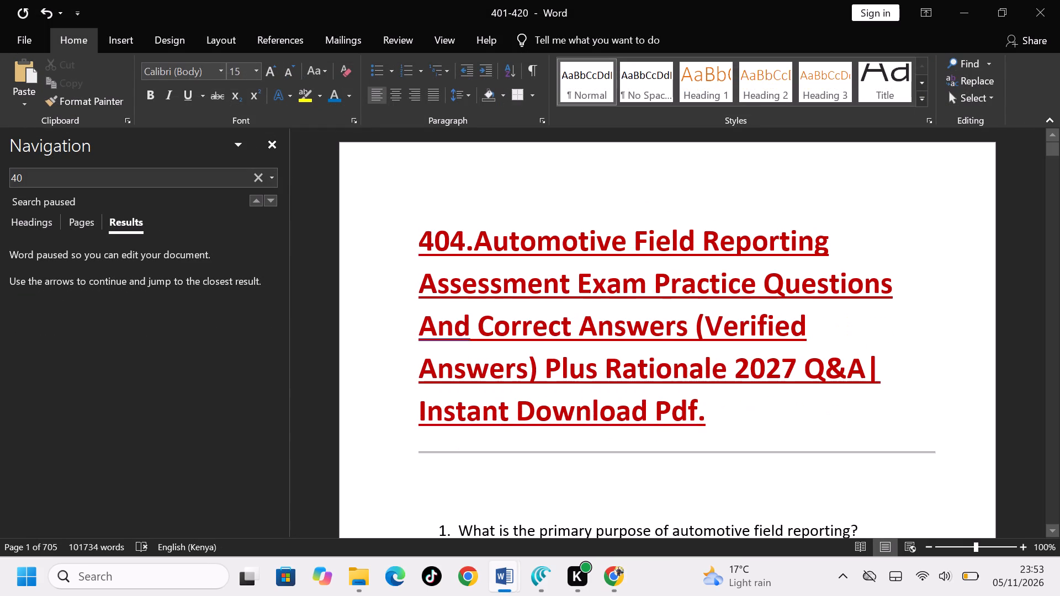
Move the entire 404 section, from its title through the last rationale before the 405 heading, into a new blank document.
click(269, 201)
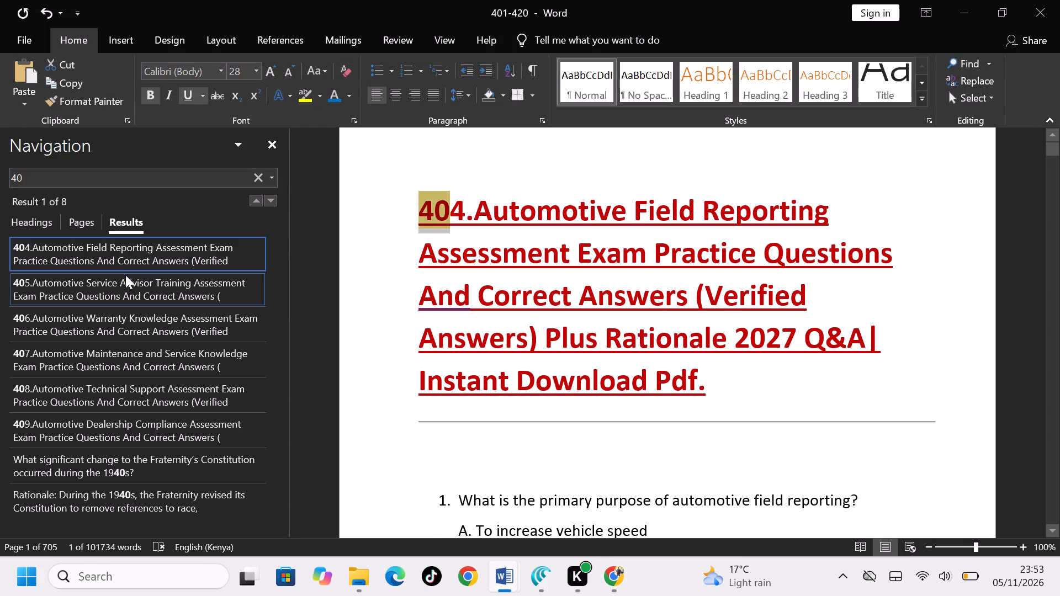
click(125, 284)
scroll(446, 317, up, 1)
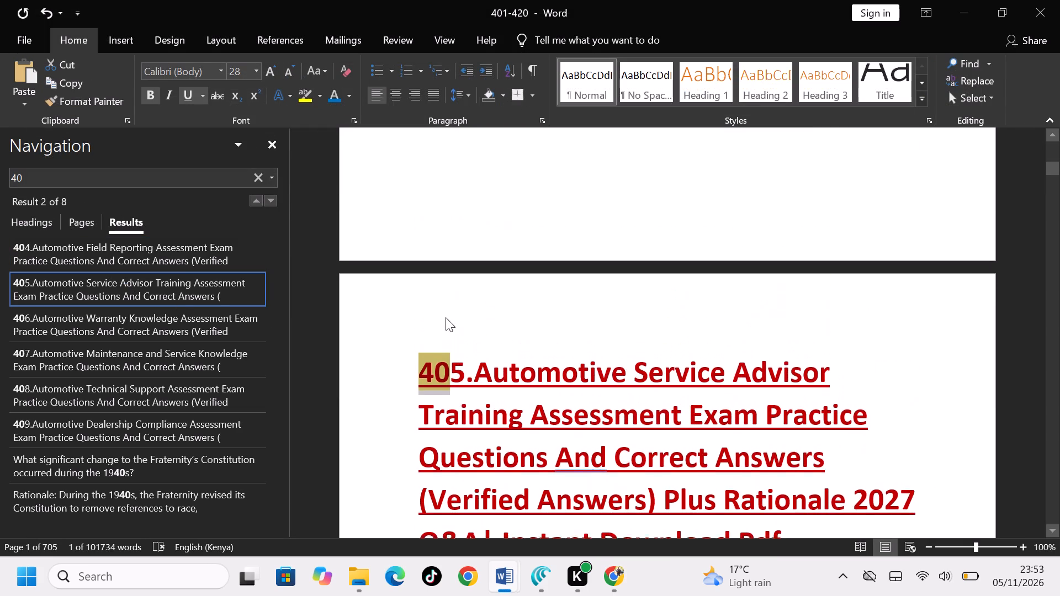
scroll(540, 373, up, 2)
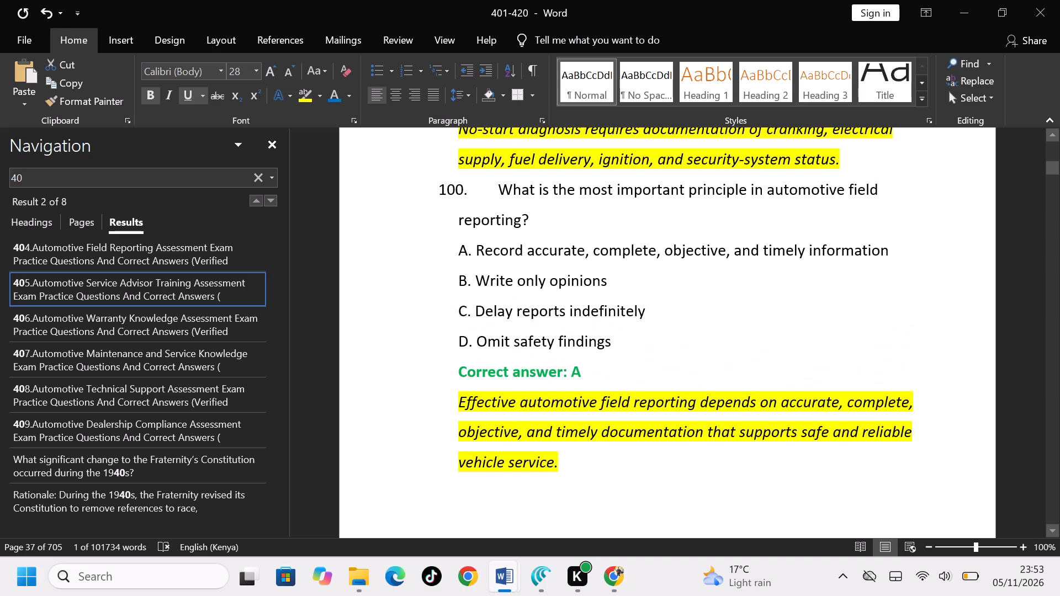
click(567, 485)
click(585, 485)
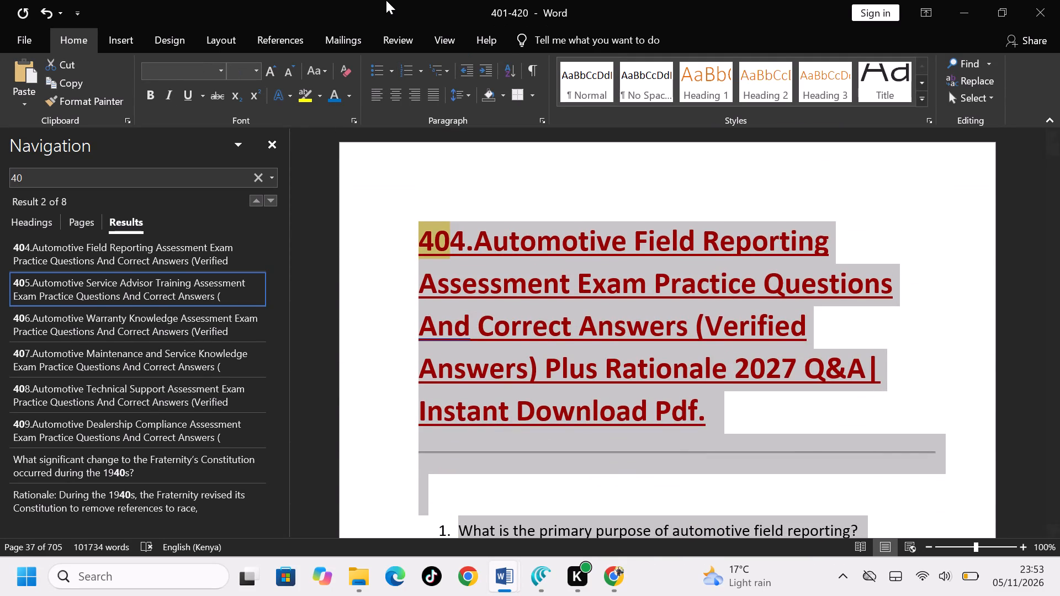
key(ctrl+x)
key(ctrl+n)
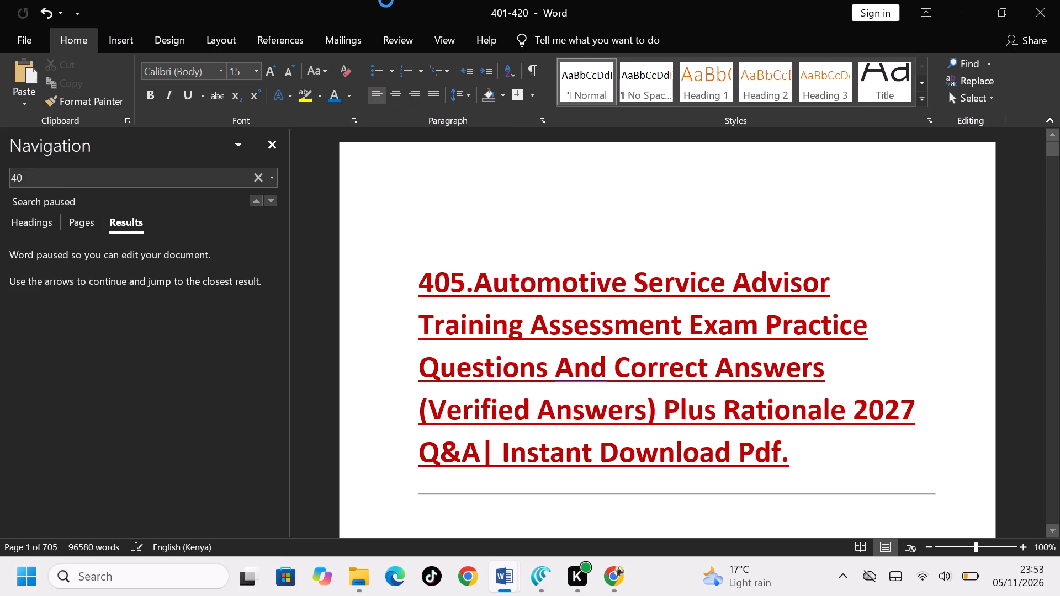
key(ctrl+v)
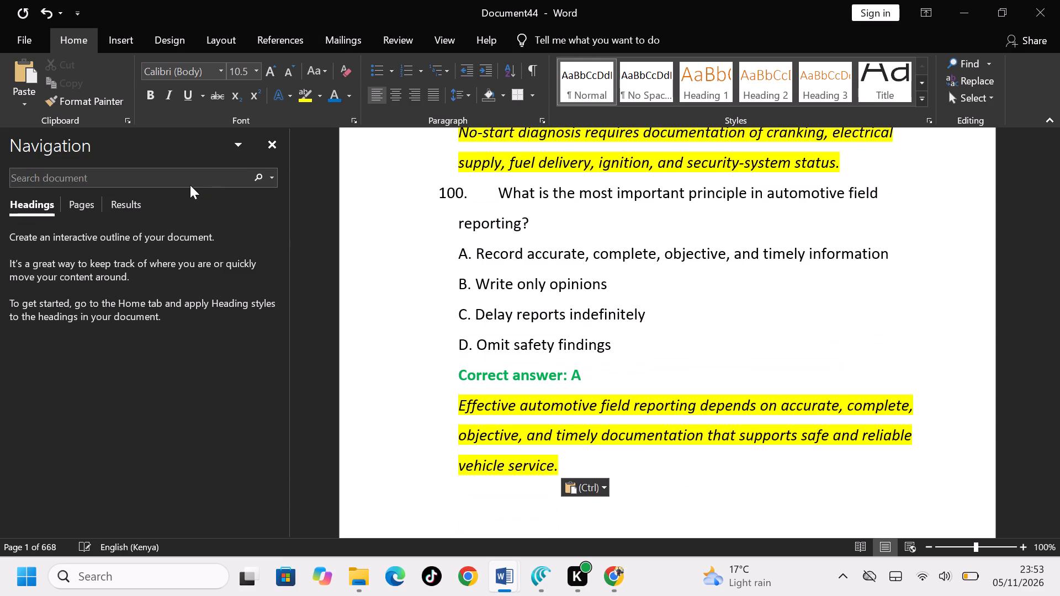
Find the 404 title in the new document and cut the "404." prefix from it.
click(172, 175)
key(4)
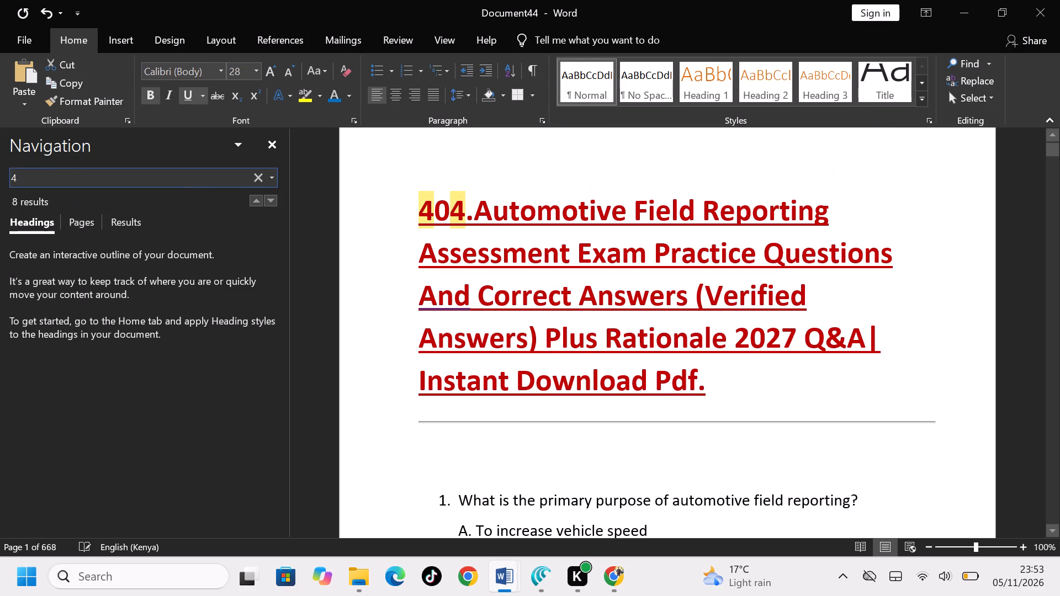
click(416, 210)
drag(416, 210, 469, 225)
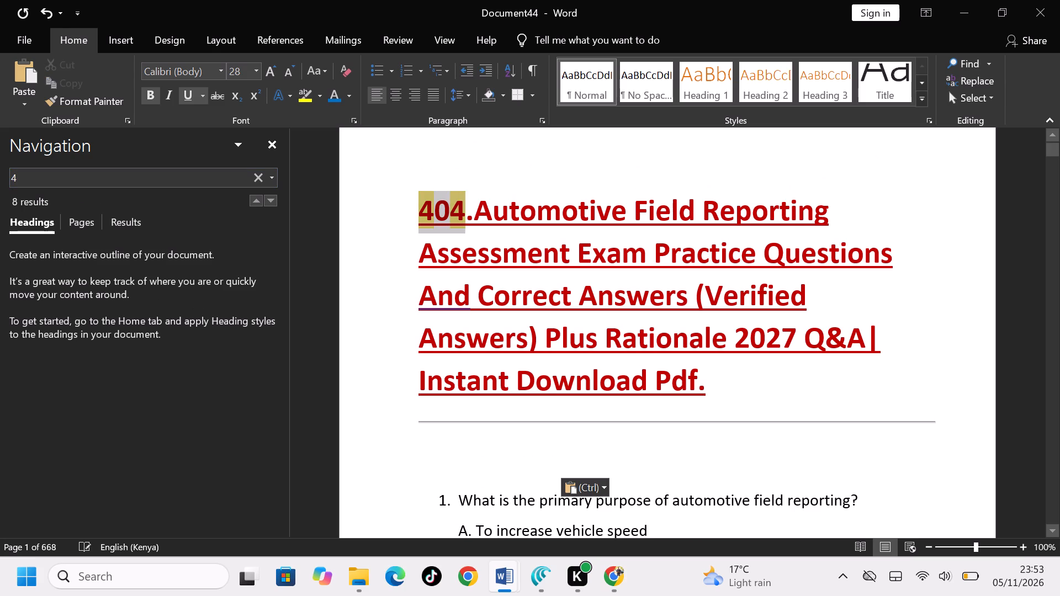
drag(469, 225, 472, 227)
key(ctrl+x)
Save the document as a PDF in New folder (2), appending "404." to the suggested file name.
key(ctrl+s)
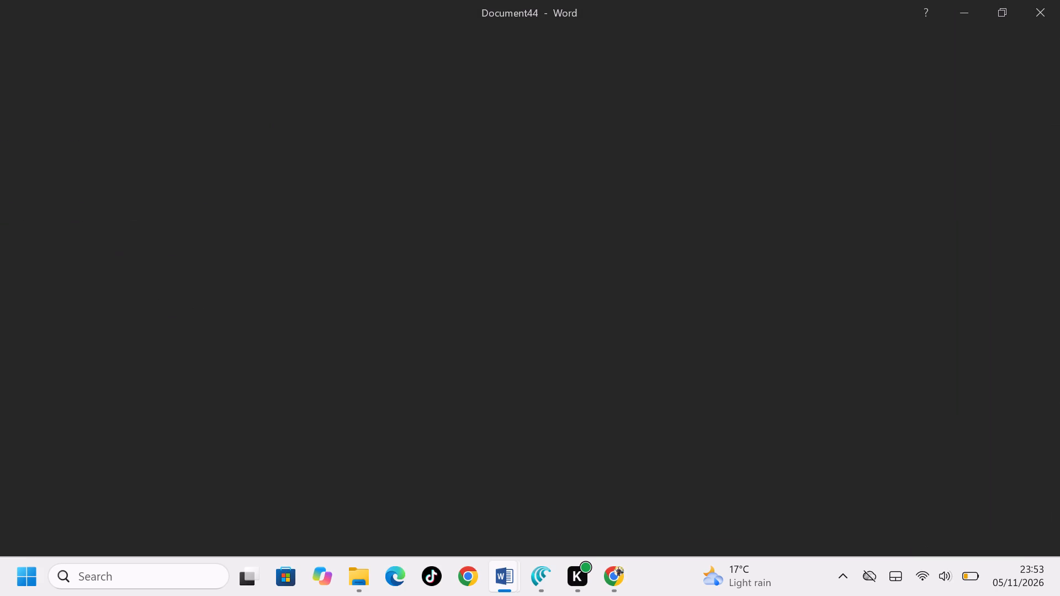
double_click(537, 136)
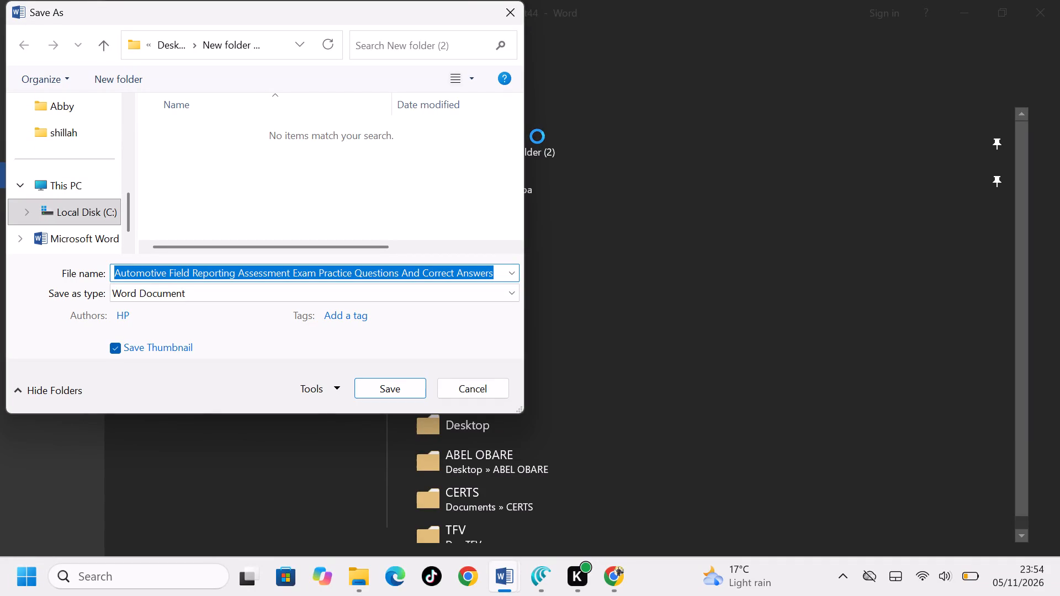
key(Right)
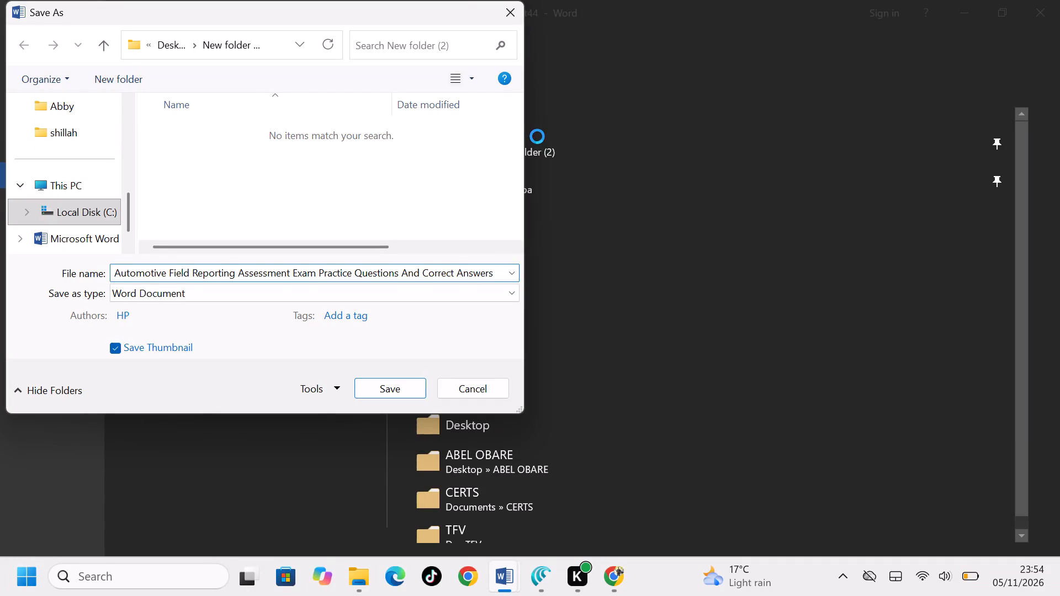
key(ctrl+v)
click(358, 288)
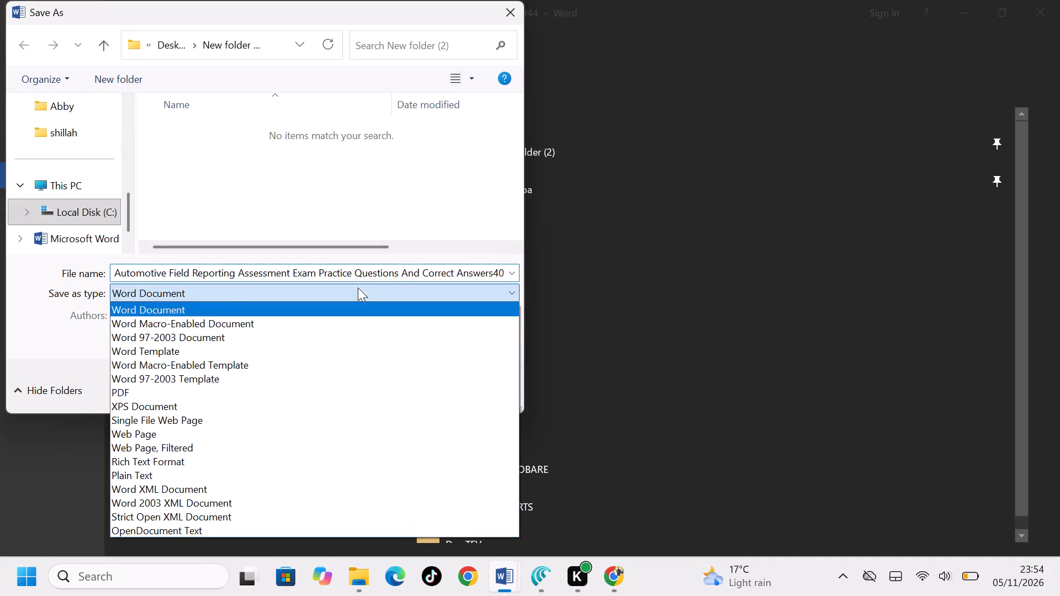
click(274, 391)
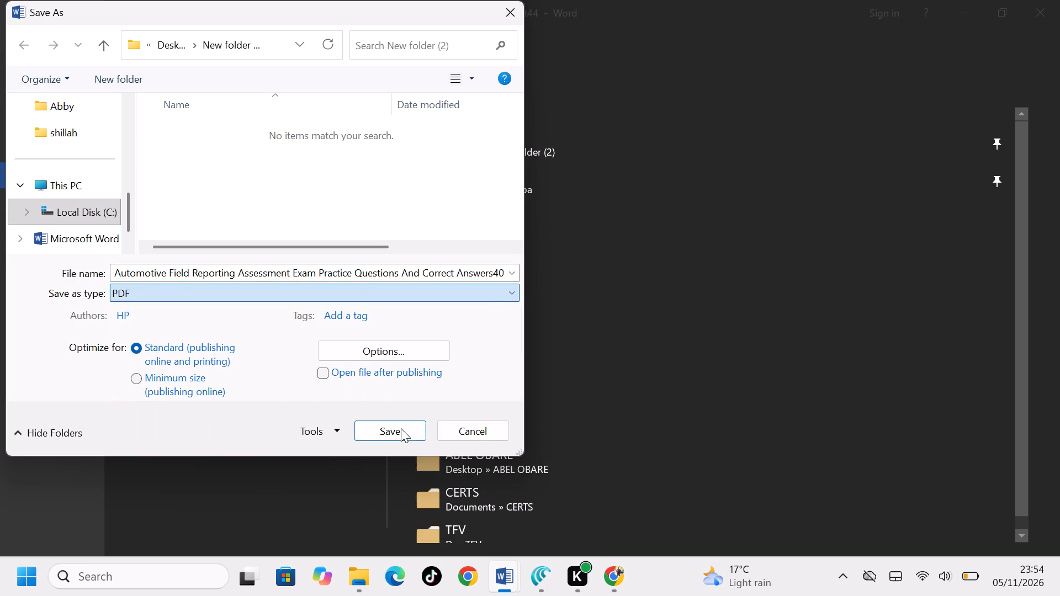
click(390, 429)
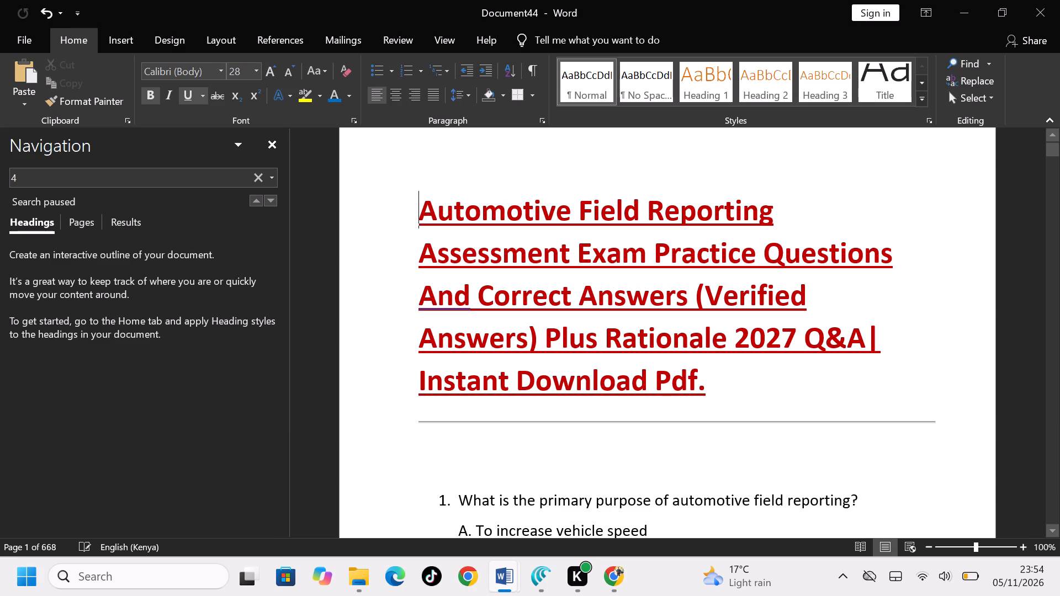
Close the separate Automotive Field Reporting document without saving its changes.
click(1059, 0)
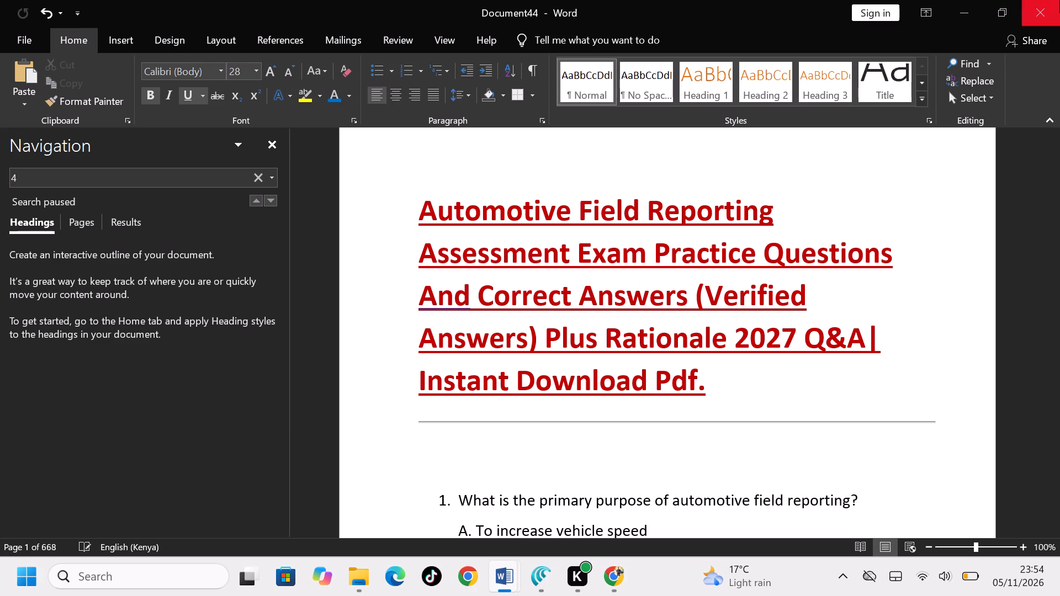
click(535, 311)
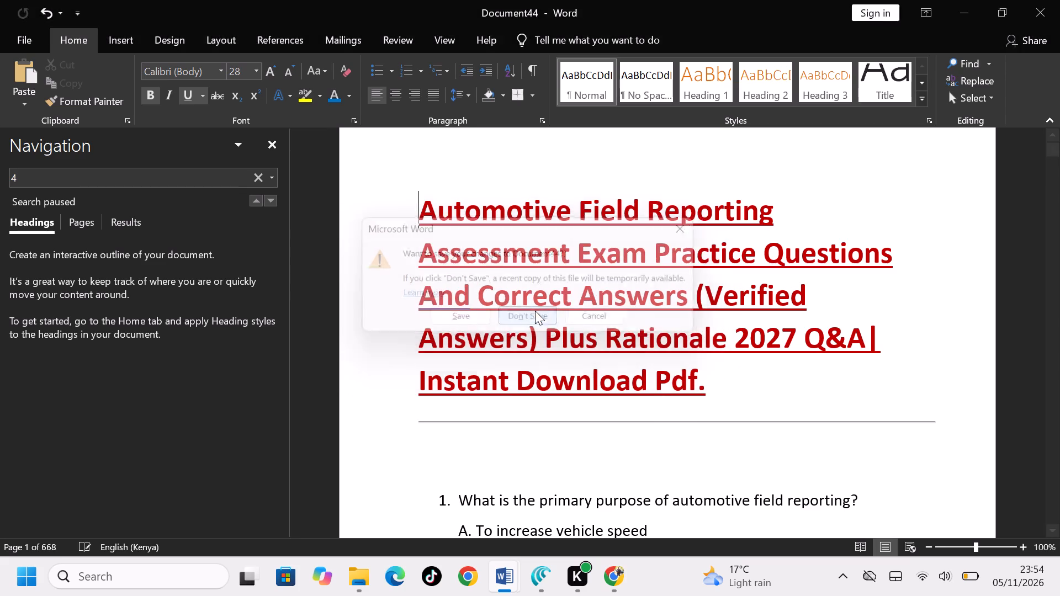
Delete the empty line above the 405 Automotive Service Advisor Training heading in the 401-420 document.
key(Delete)
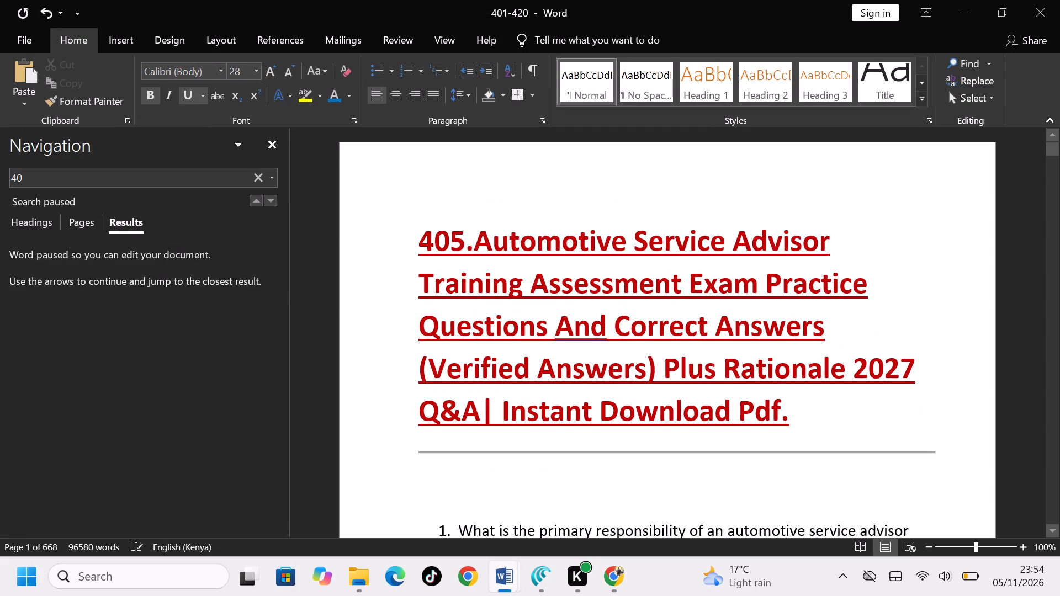
key(BackSpace)
key(BackSpace)
Move the whole 405 Automotive Service Advisor Training section, up to the 406 heading, from the 401-420 document into a new blank document.
click(271, 199)
click(271, 199)
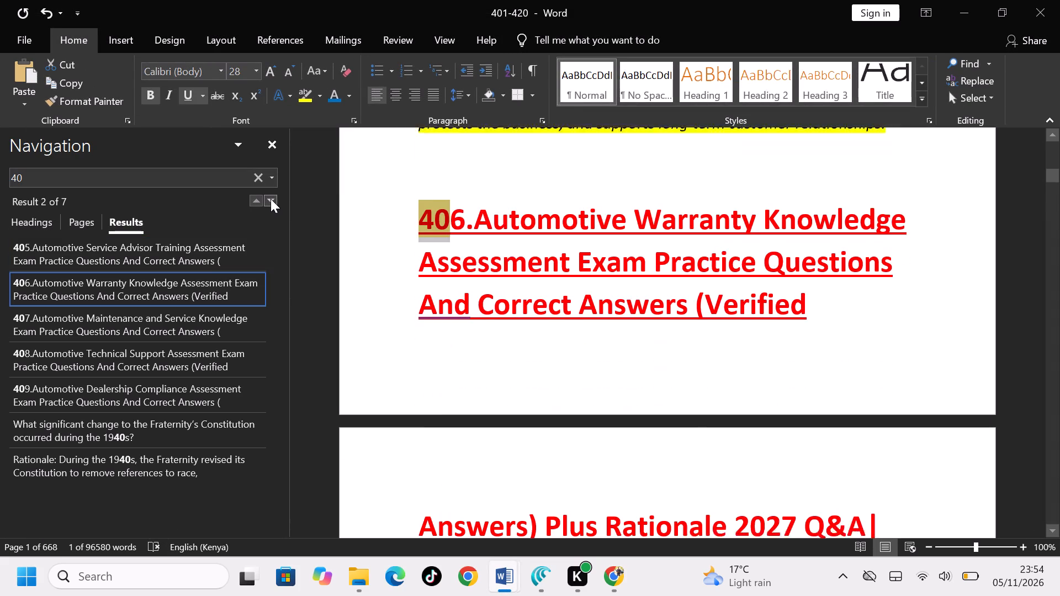
scroll(534, 253, up, 1)
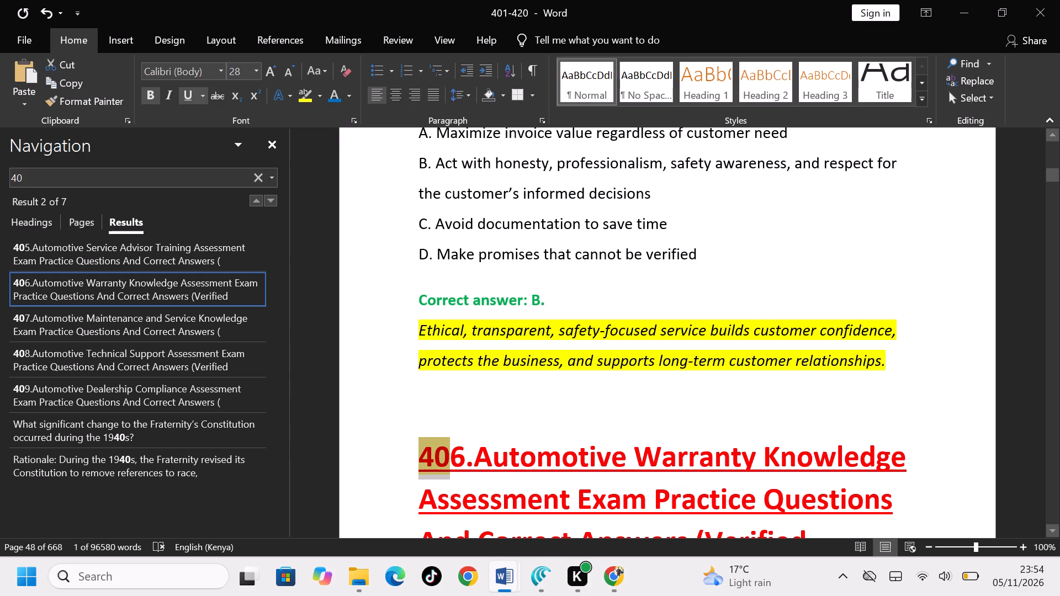
click(940, 374)
drag(940, 374, 881, 352)
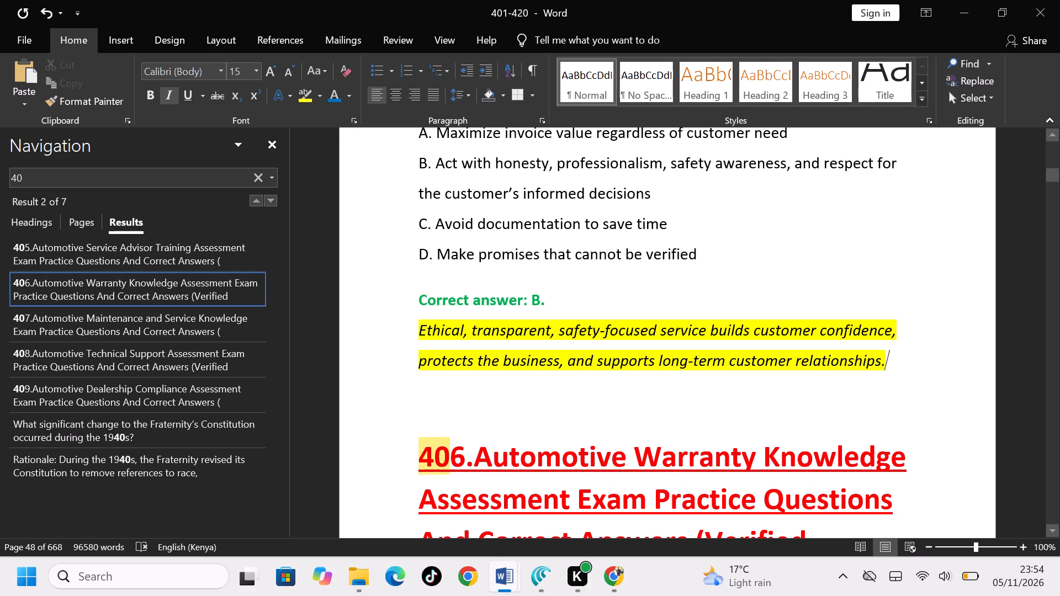
drag(881, 352, 474, 0)
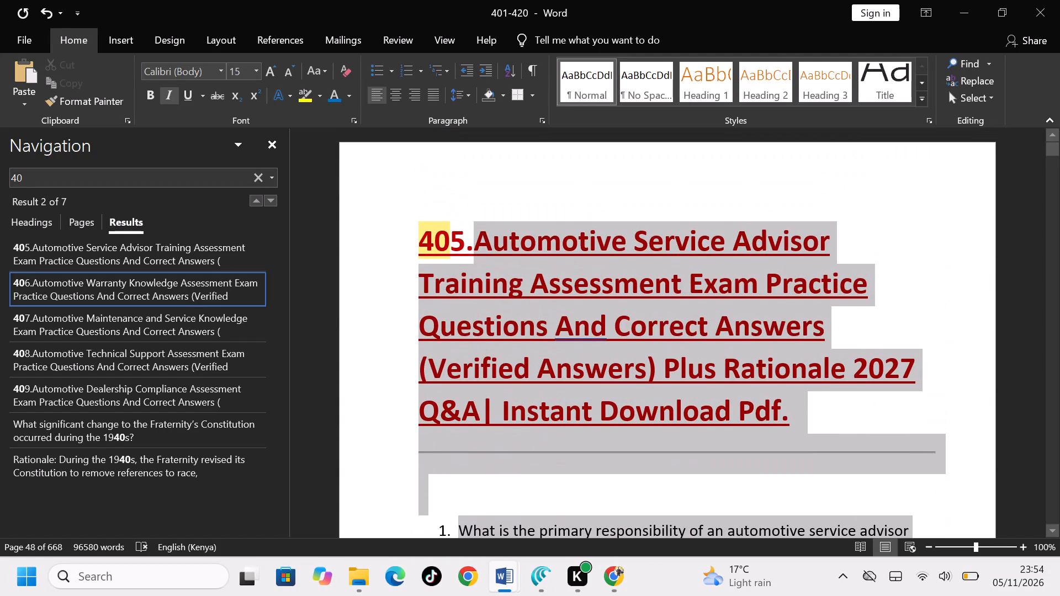
drag(474, 0, 304, 0)
key(ctrl+x)
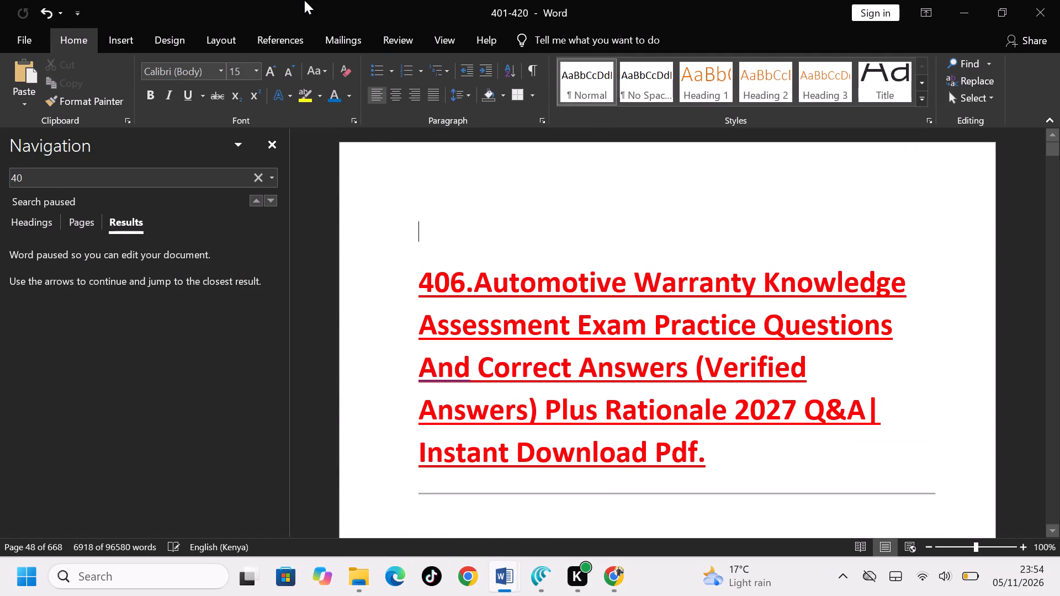
key(ctrl+n)
key(ctrl+v)
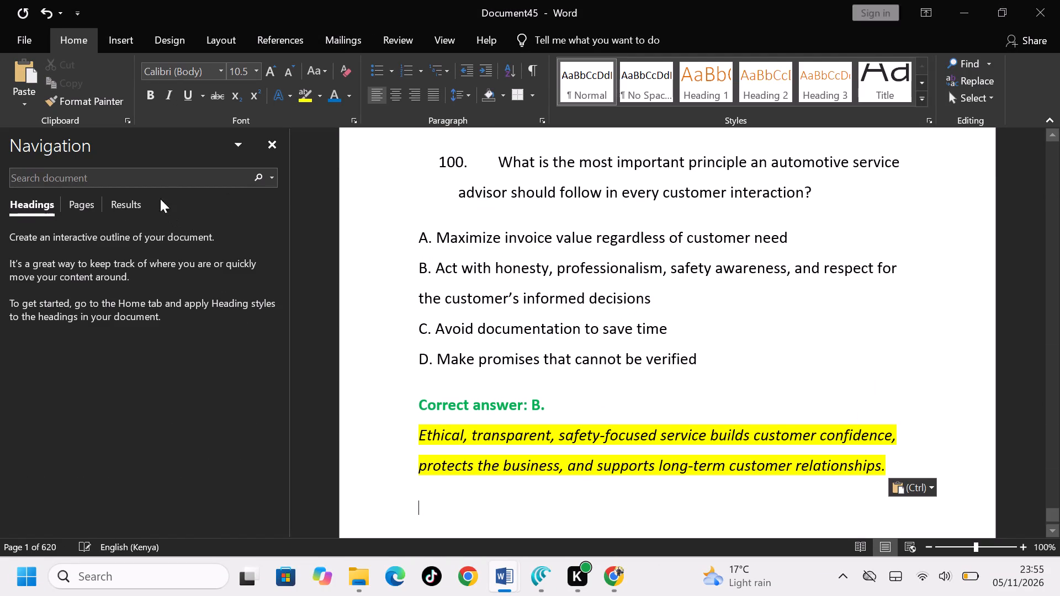
Find the 405 title in the new document and cut the "405." prefix from it.
click(147, 182)
key(4)
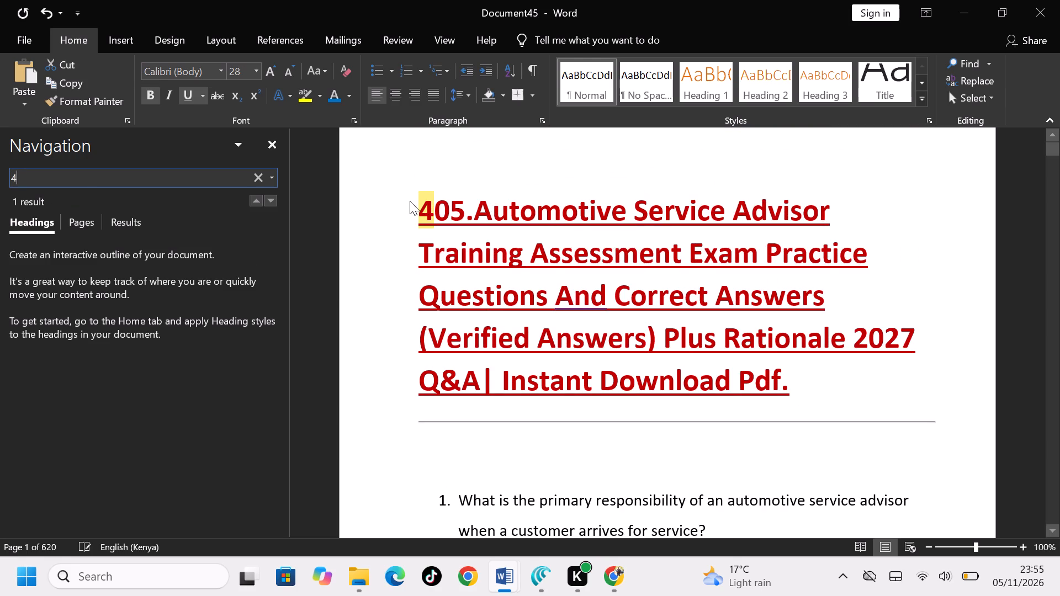
click(410, 201)
drag(410, 201, 465, 230)
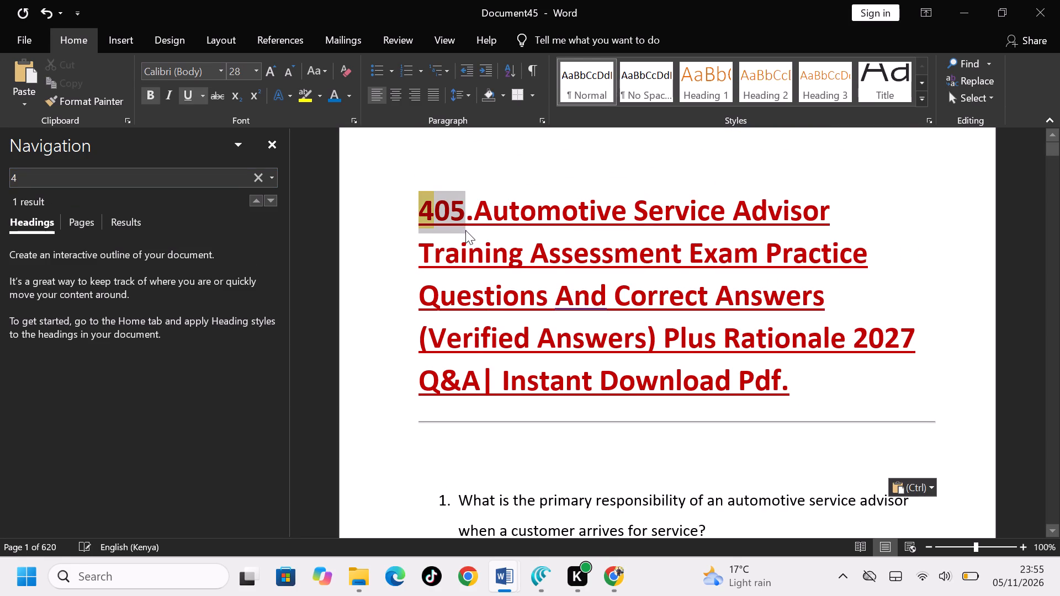
drag(465, 230, 470, 191)
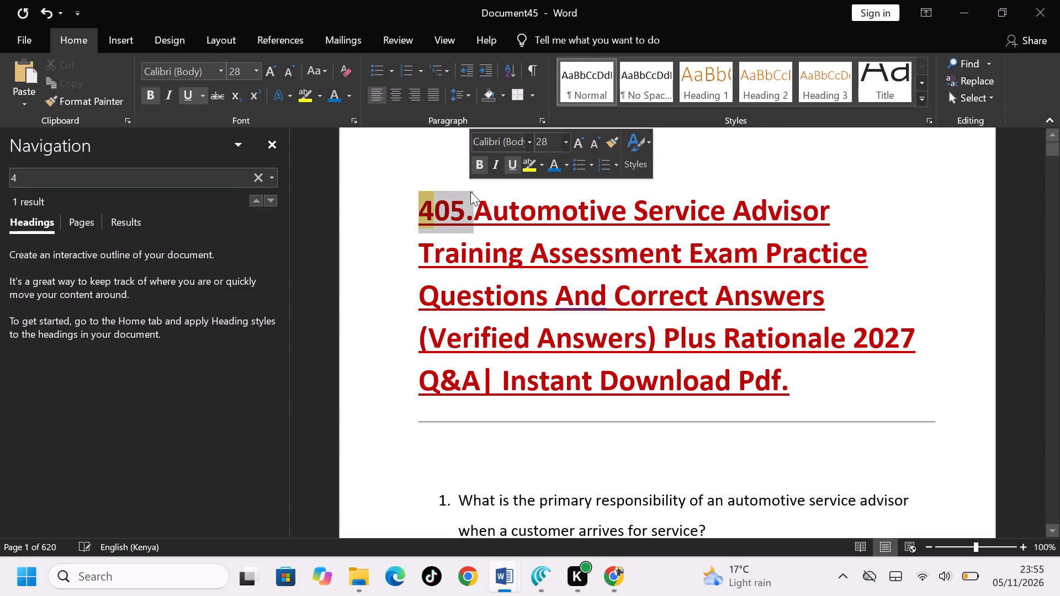
key(ctrl+x)
Save the document as a PDF in New folder (2), appending "405." to the suggested file name.
key(ctrl+s)
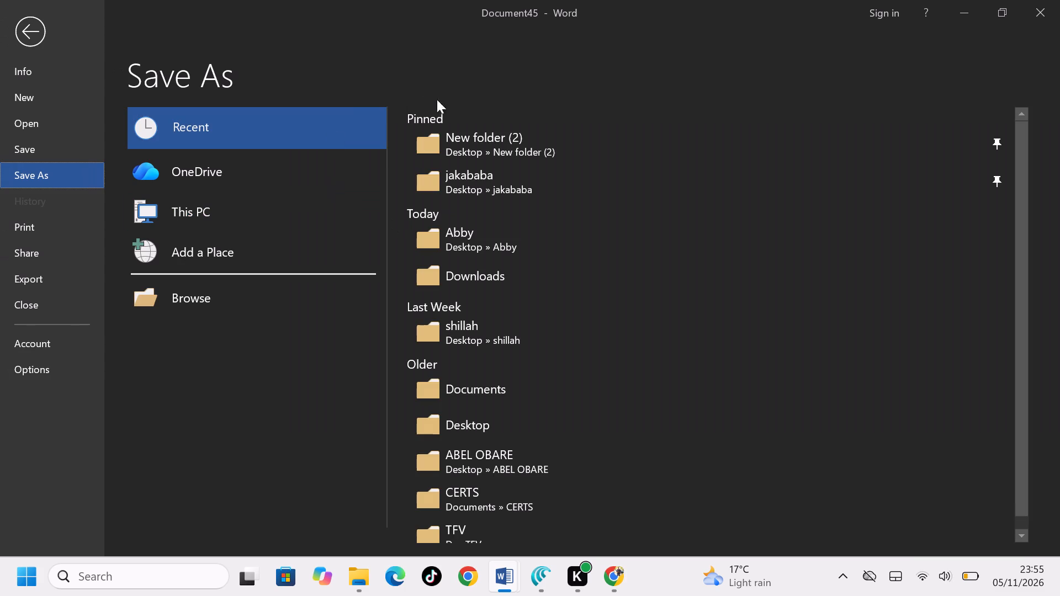
double_click(517, 141)
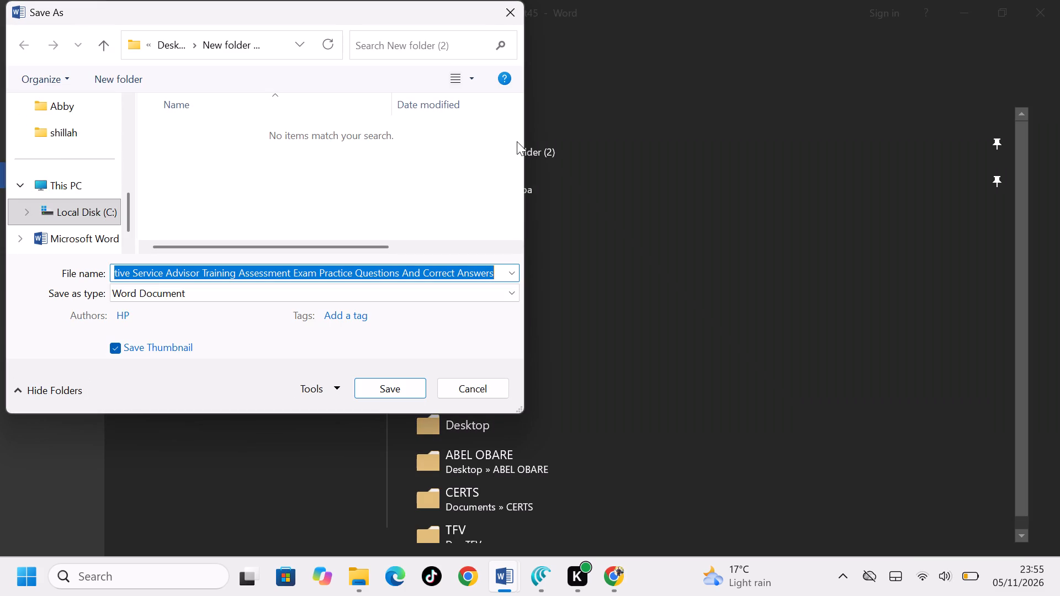
key(Right)
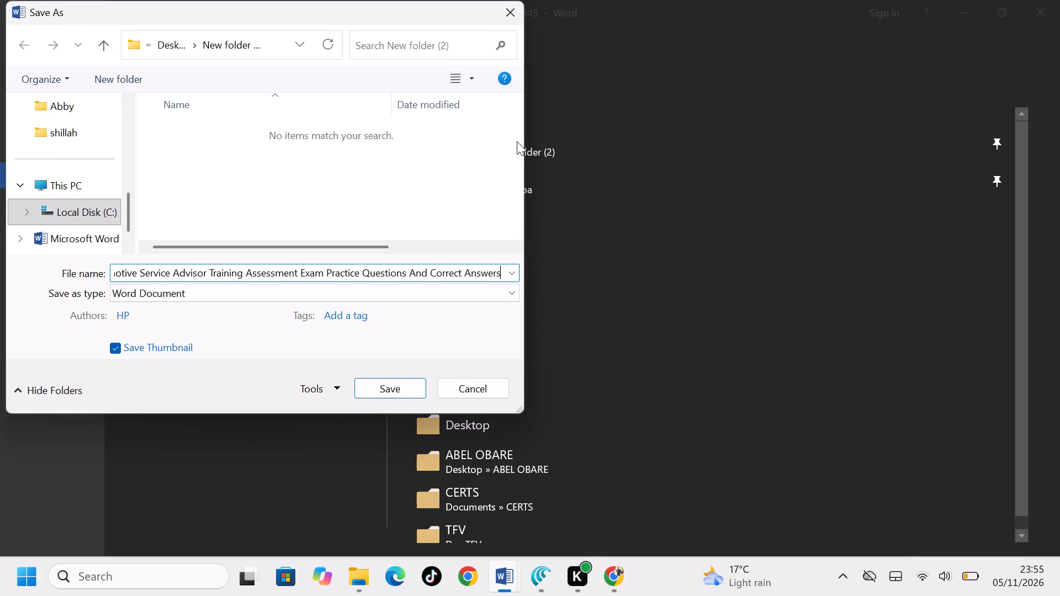
key(ctrl+v)
click(442, 296)
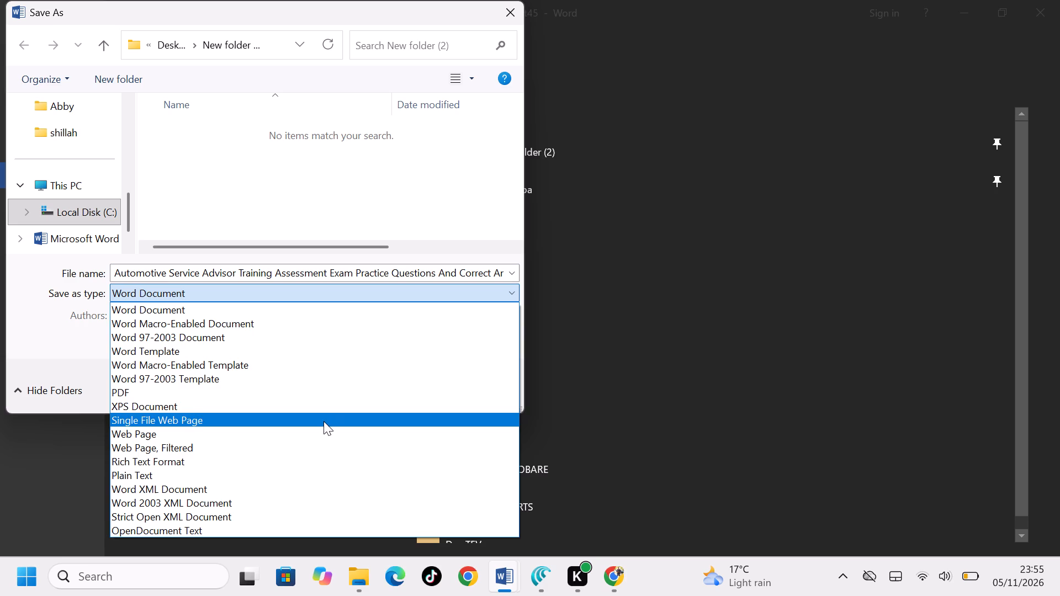
click(357, 392)
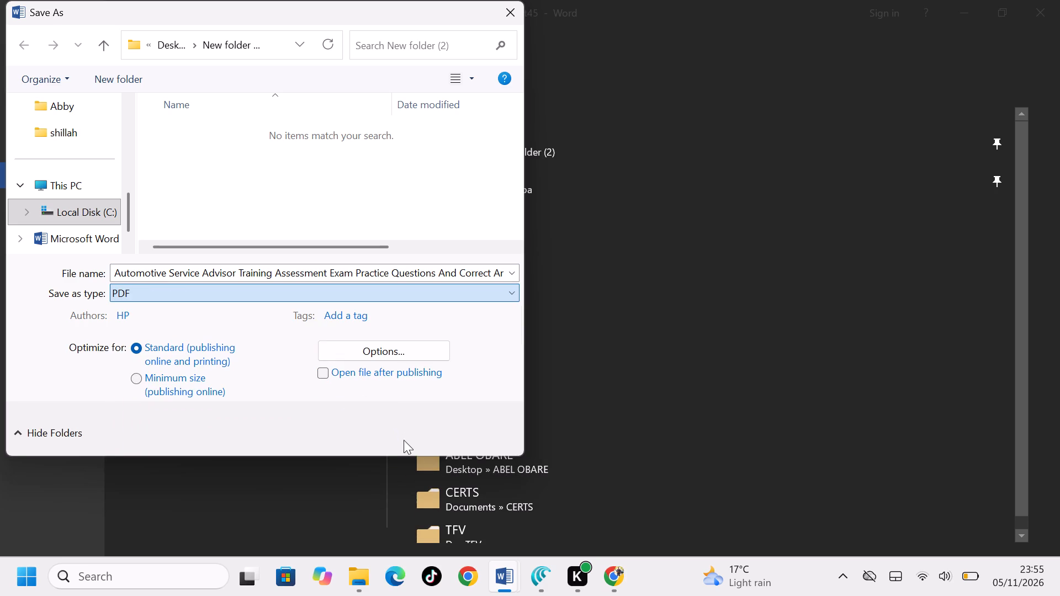
click(391, 430)
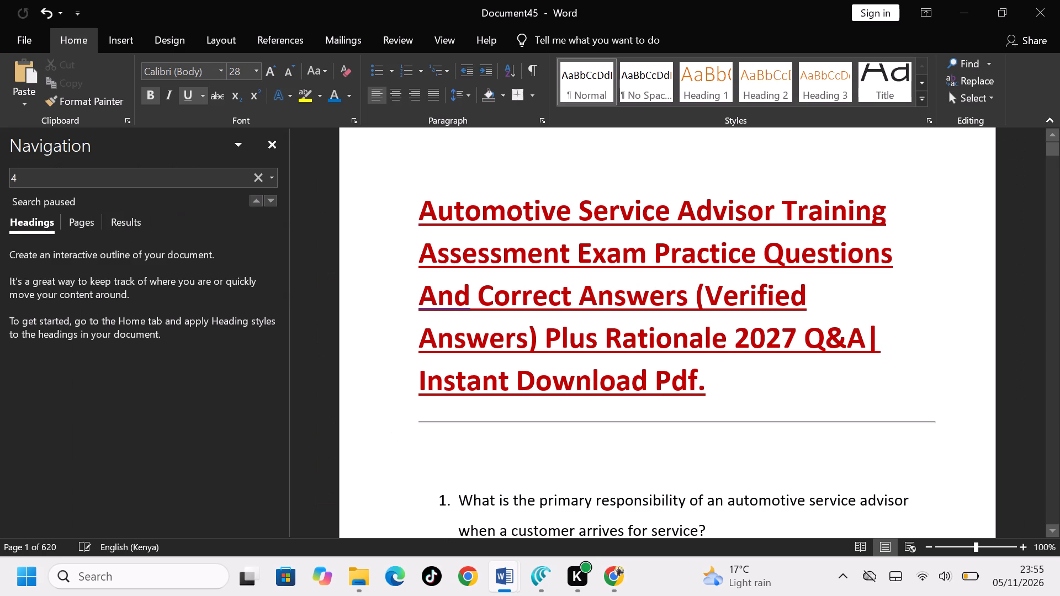
Close the separate Automotive Service Advisor Training document without saving its changes.
click(1059, 1)
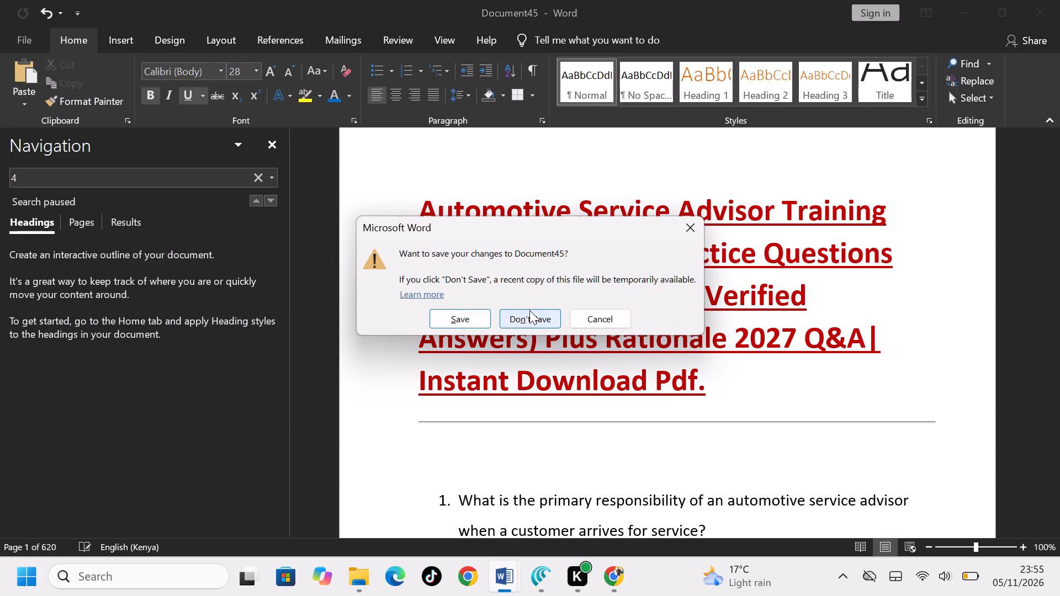
click(523, 318)
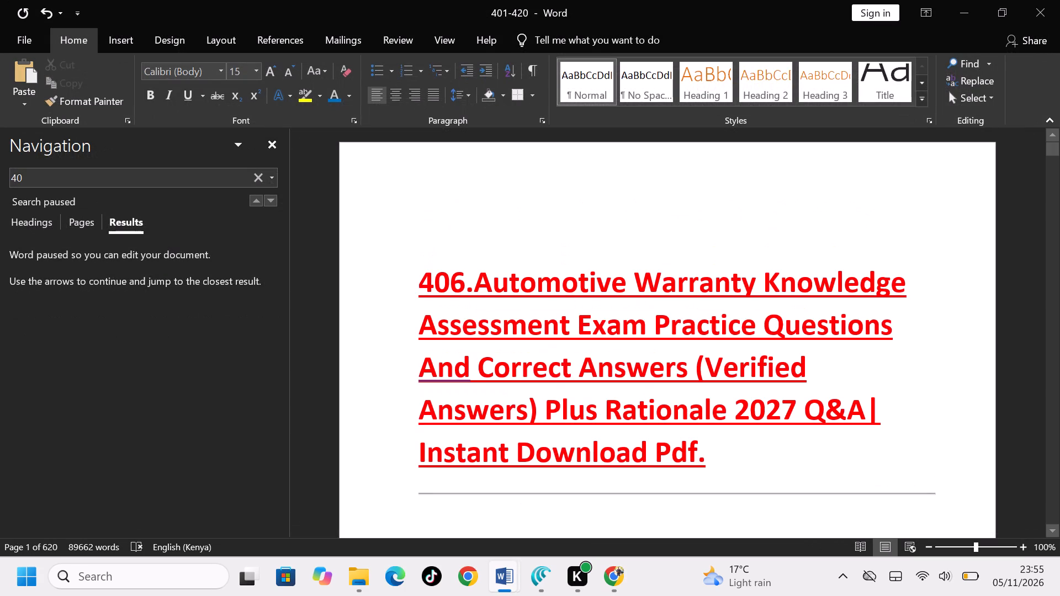
Delete the empty line above the 406 Automotive Warranty Knowledge heading in the 401-420 document.
key(Delete)
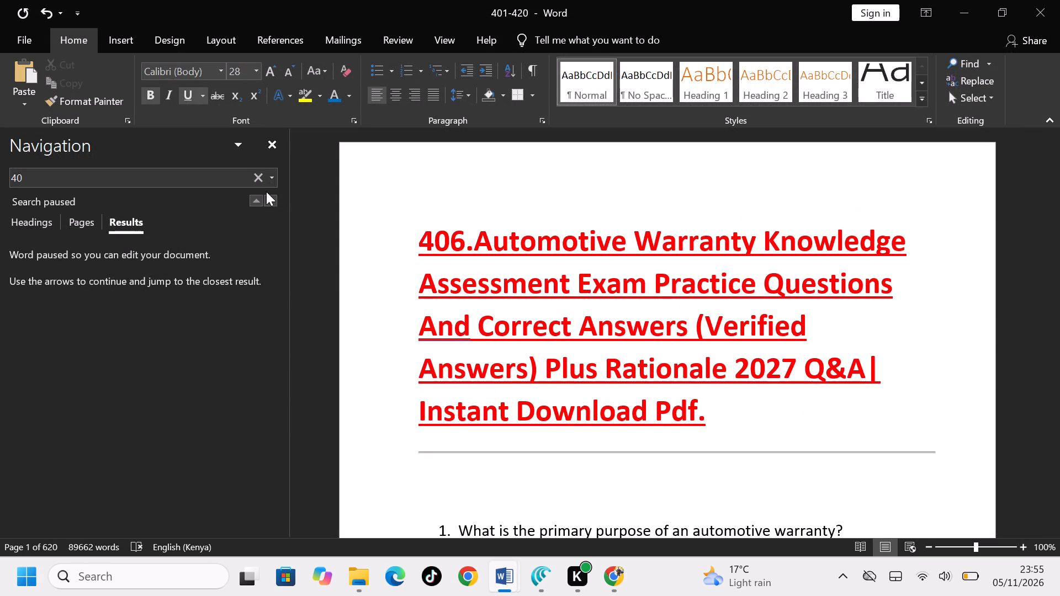
Move the whole 406 Automotive Warranty Knowledge section, up to the 407 heading, from the 401-420 document into a new blank document.
click(270, 194)
click(270, 205)
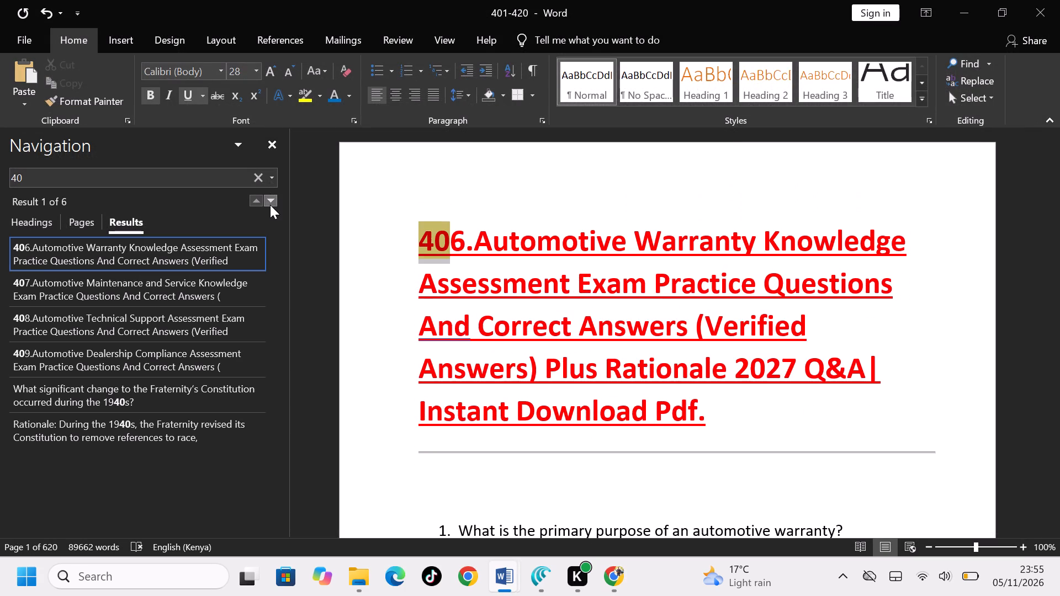
click(189, 280)
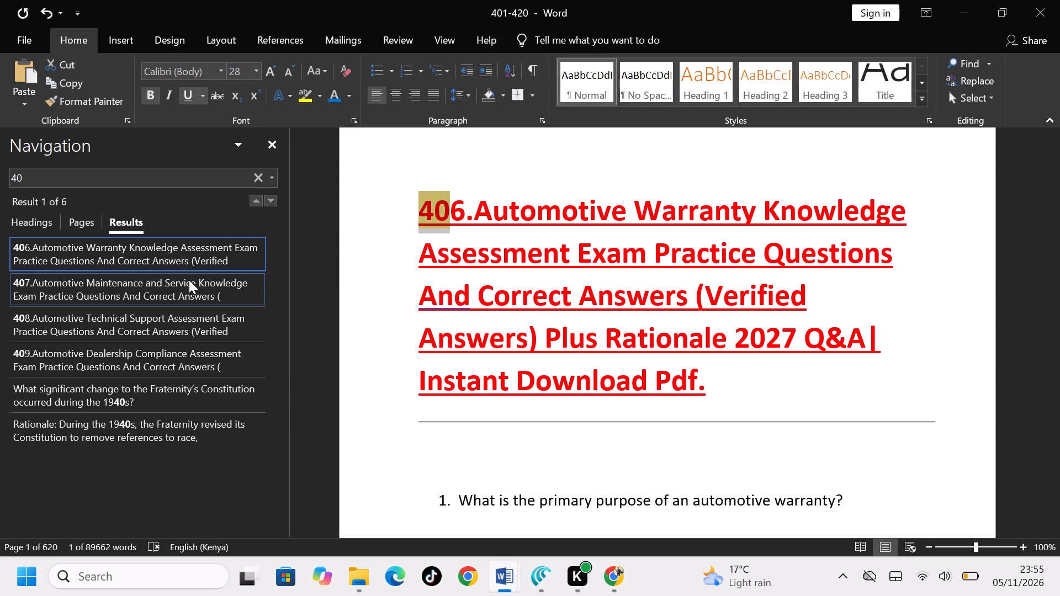
scroll(605, 258, up, 1)
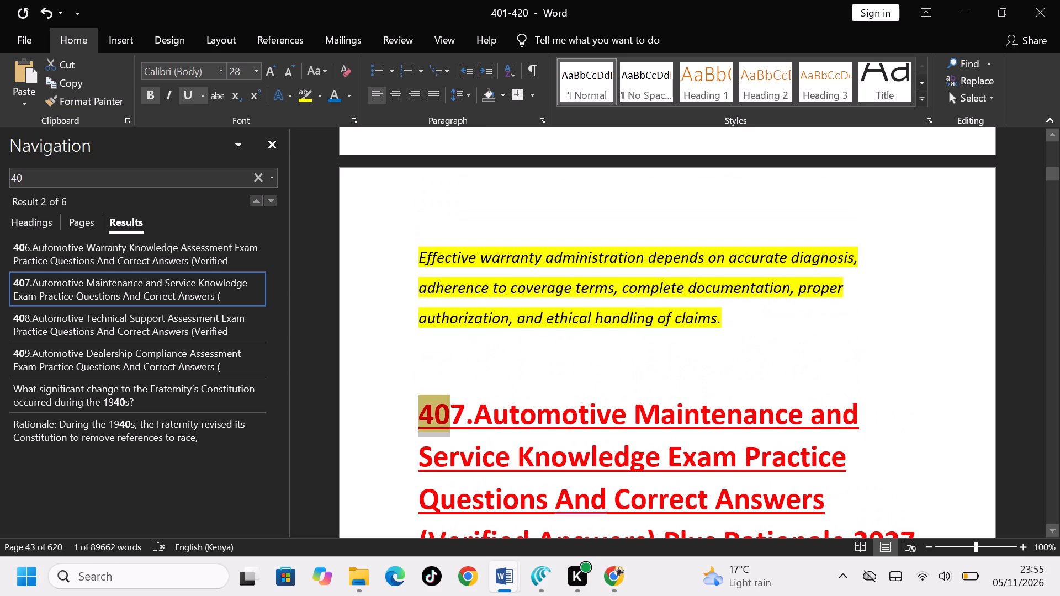
click(785, 321)
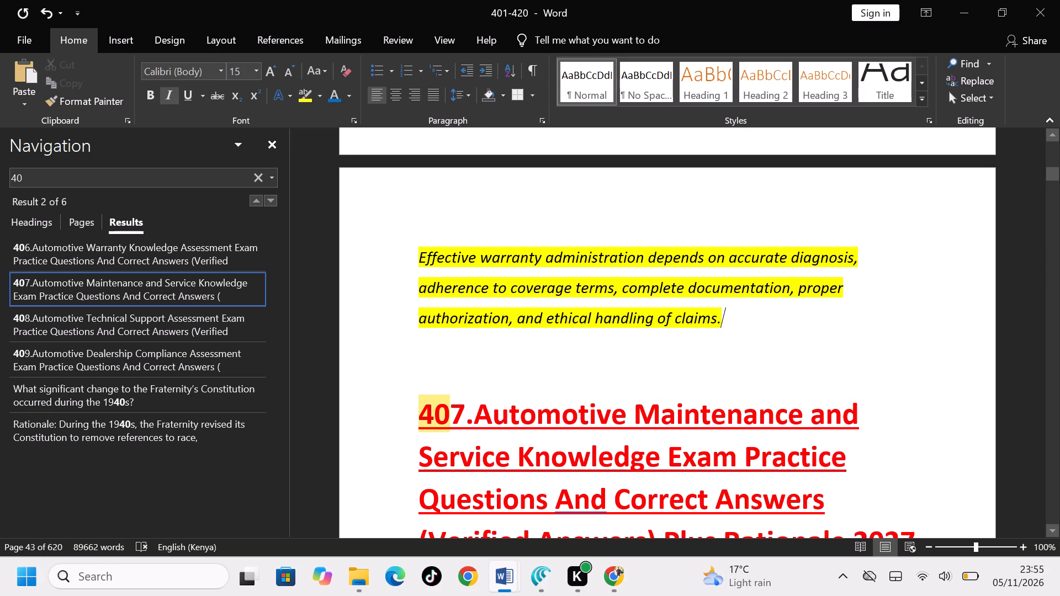
drag(785, 321, 577, 0)
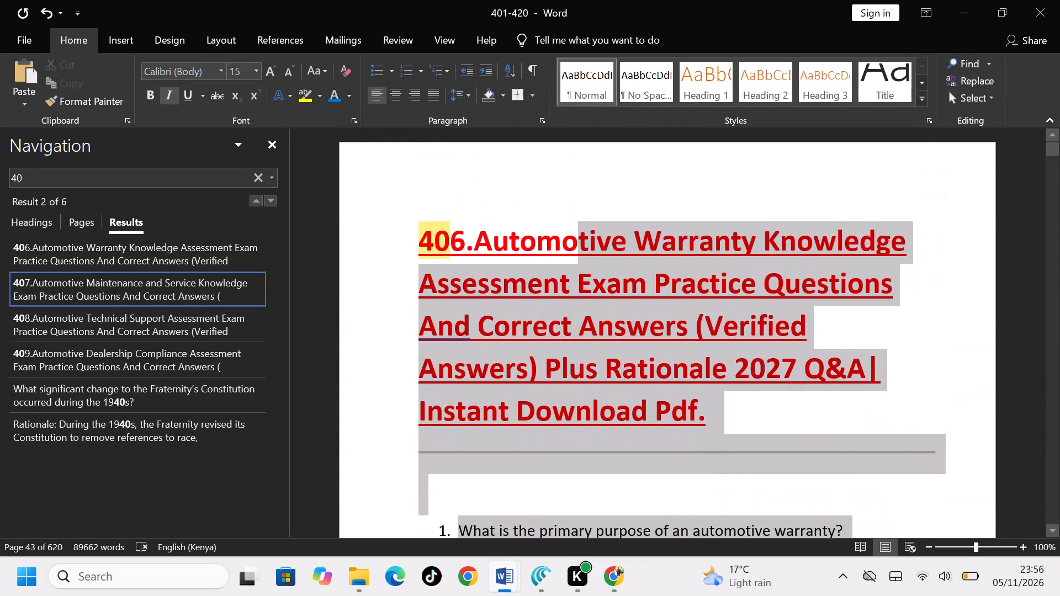
drag(577, 0, 253, 0)
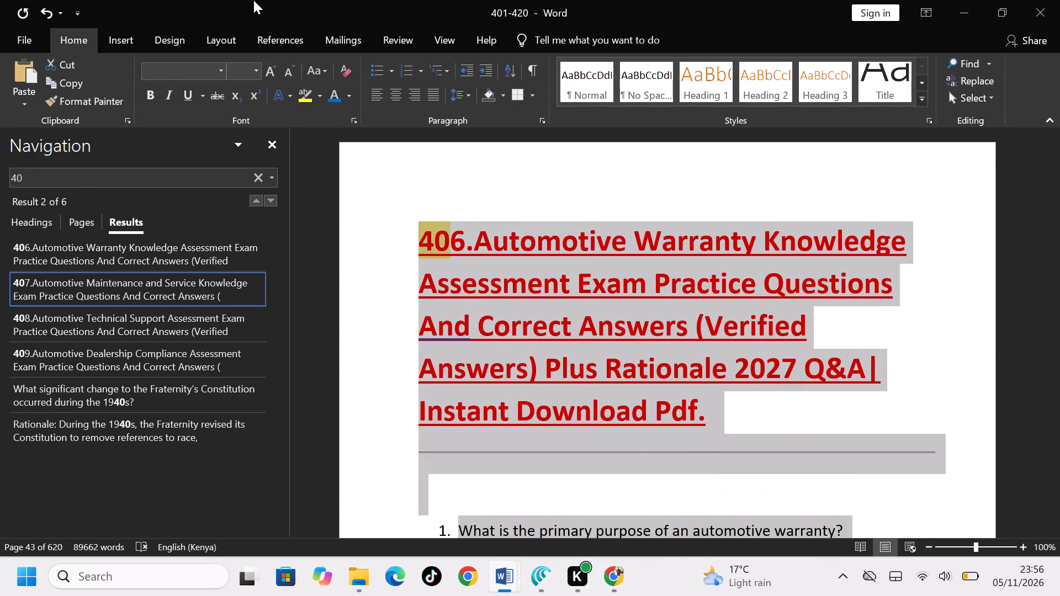
key(ctrl+x)
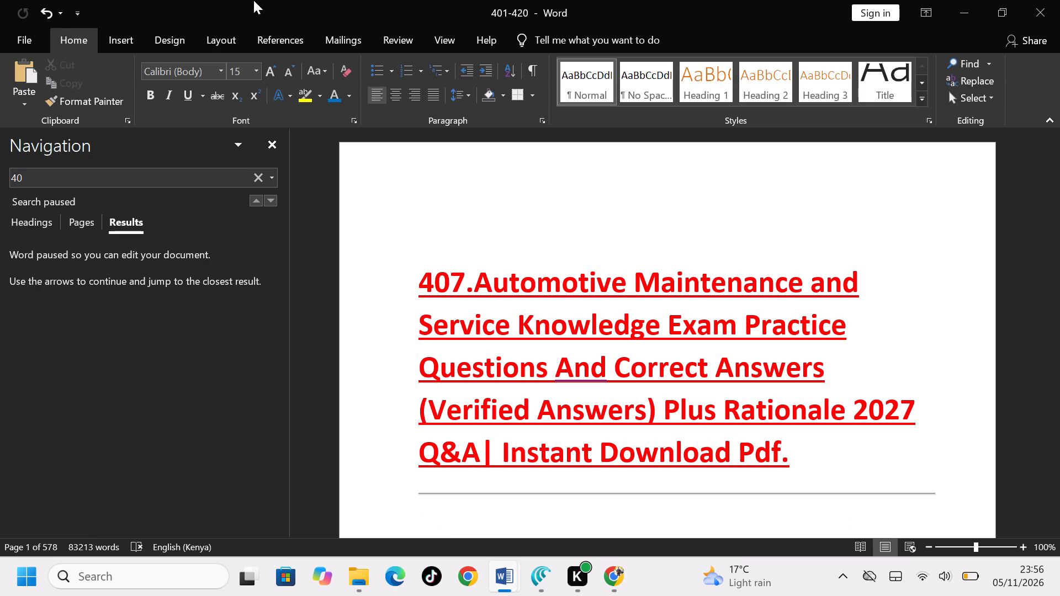
key(ctrl+n)
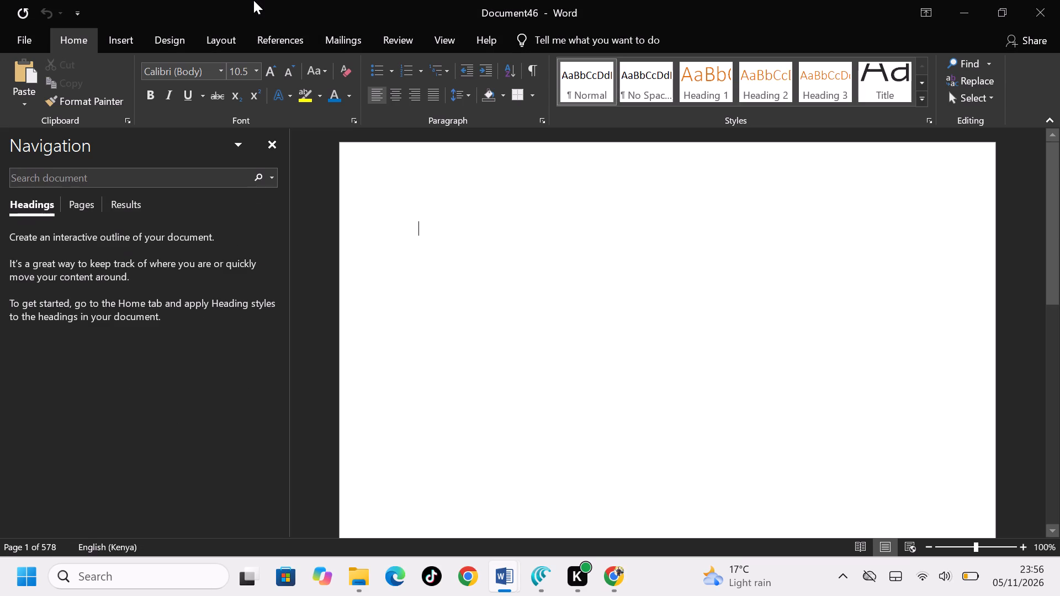
key(ctrl+v)
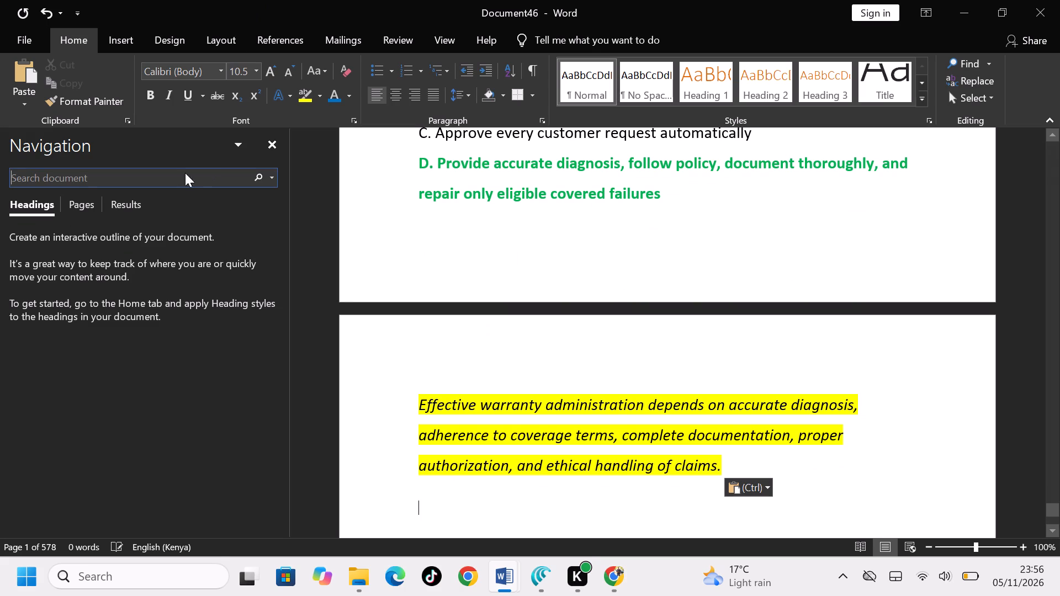
Go to the 406 title in the new document and cut the "406." prefix from it.
click(185, 173)
key(2)
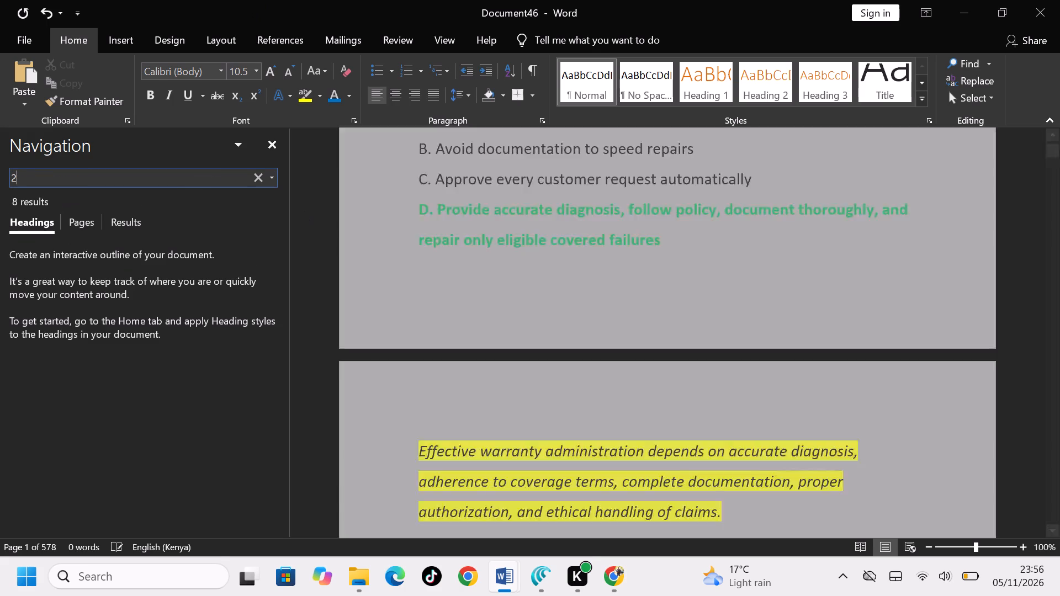
scroll(554, 299, up, 7)
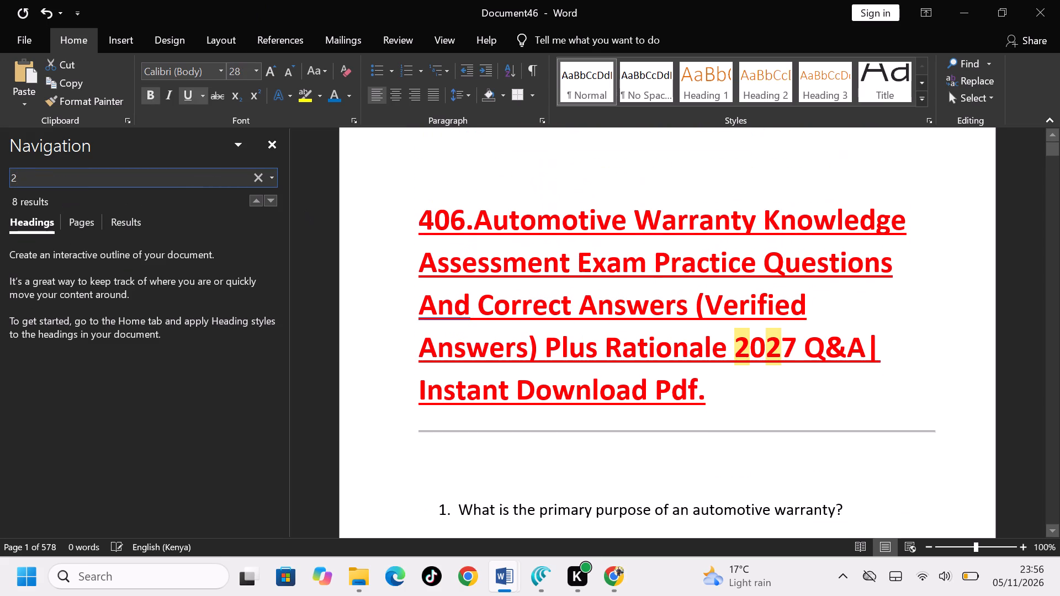
click(421, 245)
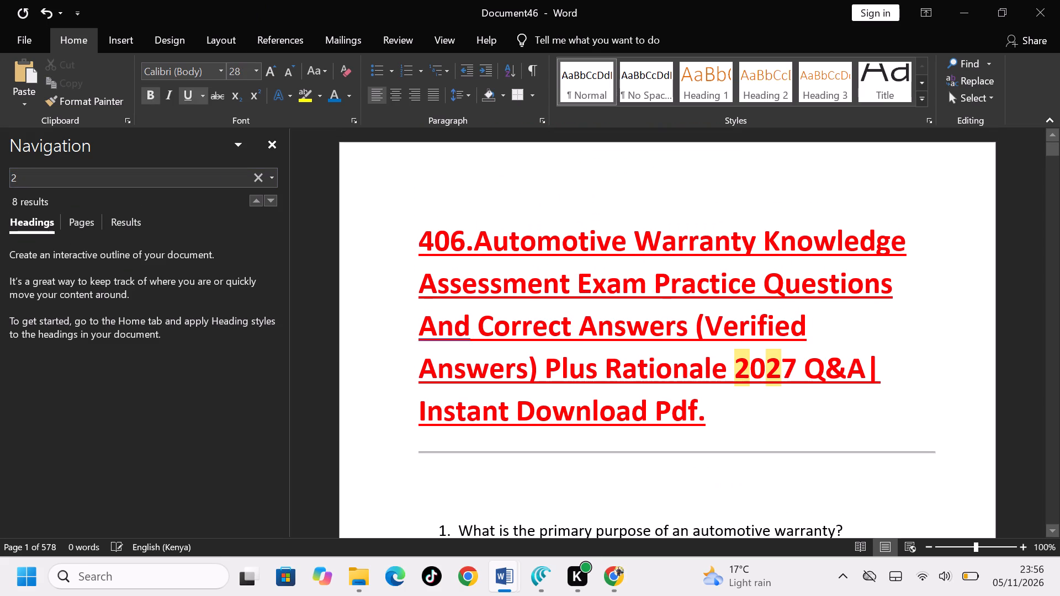
drag(421, 245, 472, 258)
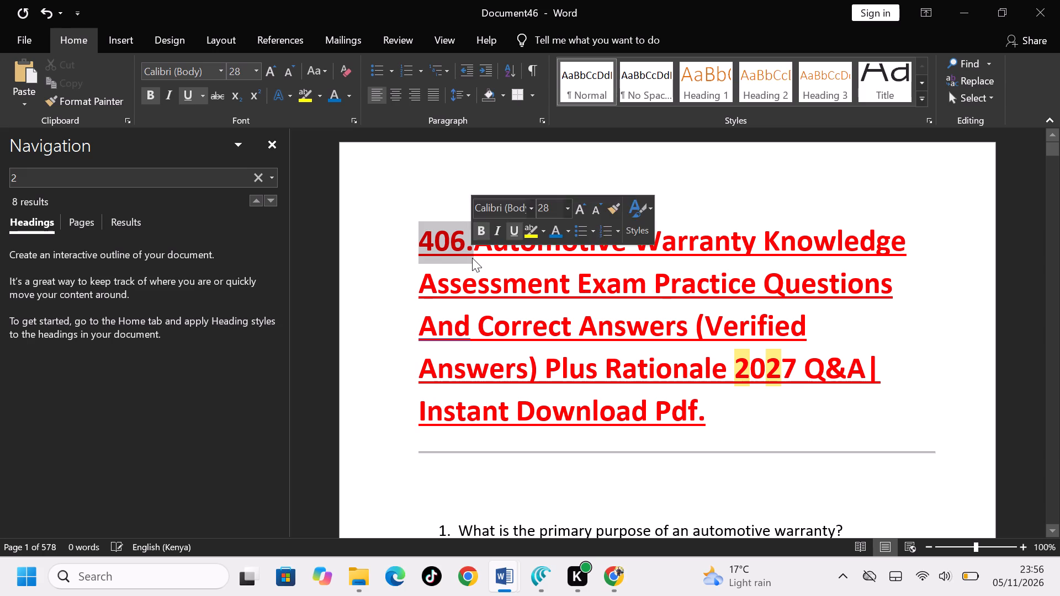
key(ctrl+x)
Save the Automotive Warranty Knowledge document as a PDF in New folder (2), appending "406." to the suggested file name.
key(ctrl+s)
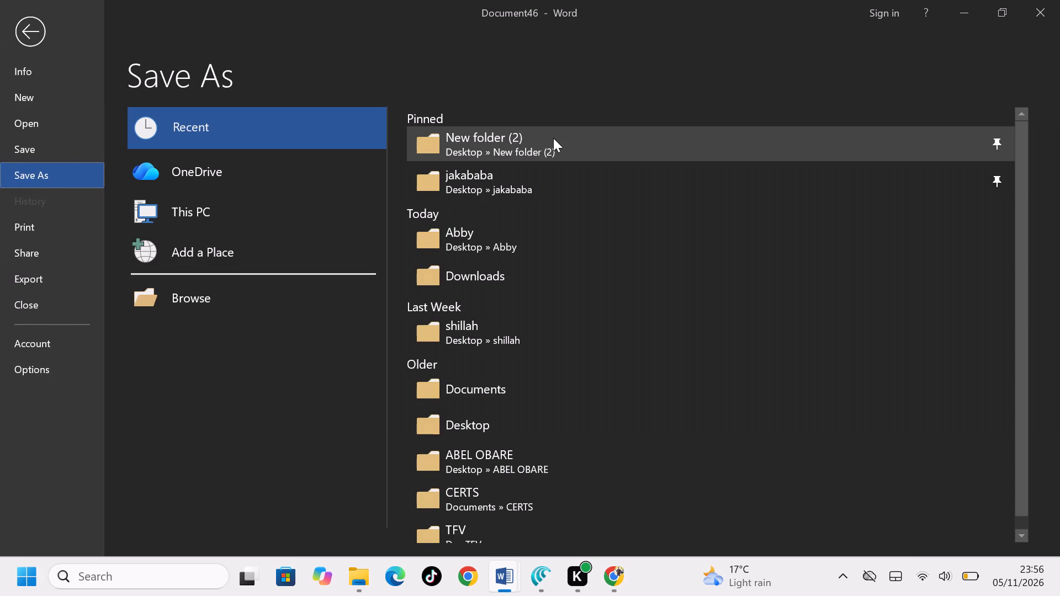
double_click(545, 140)
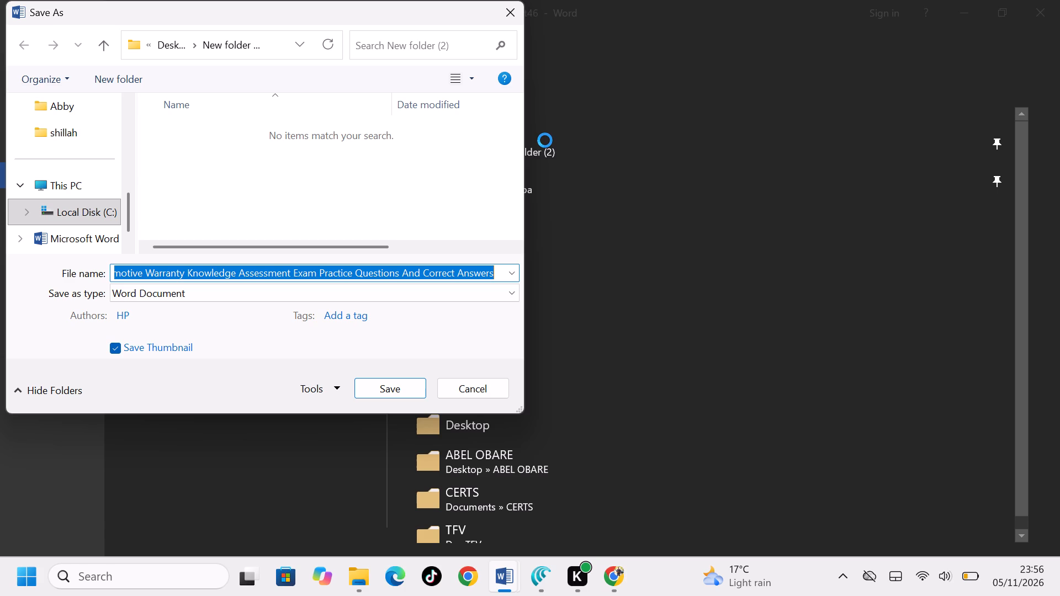
key(Right)
key(ctrl+v)
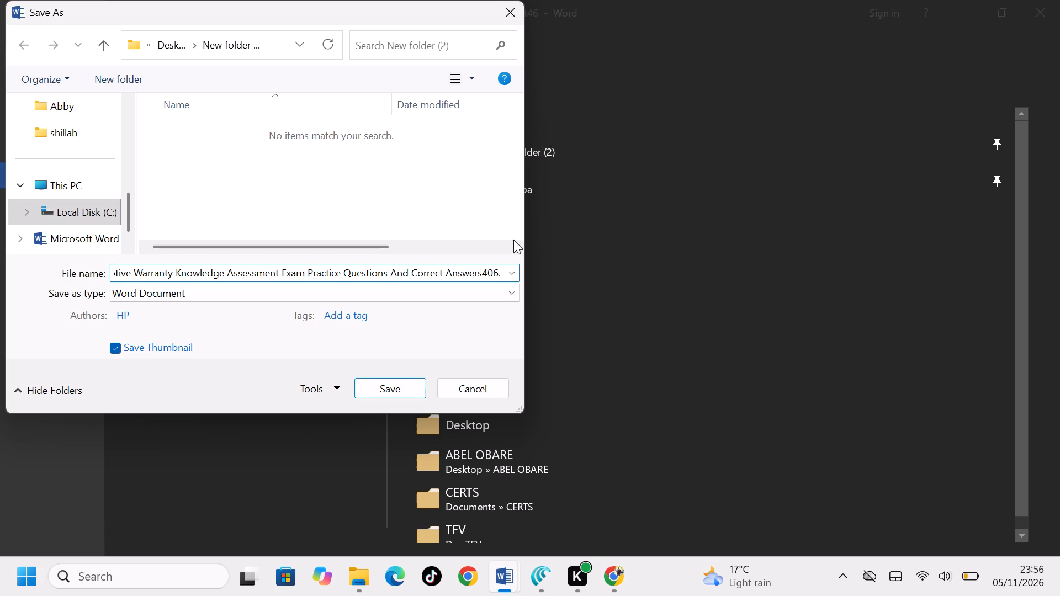
click(451, 295)
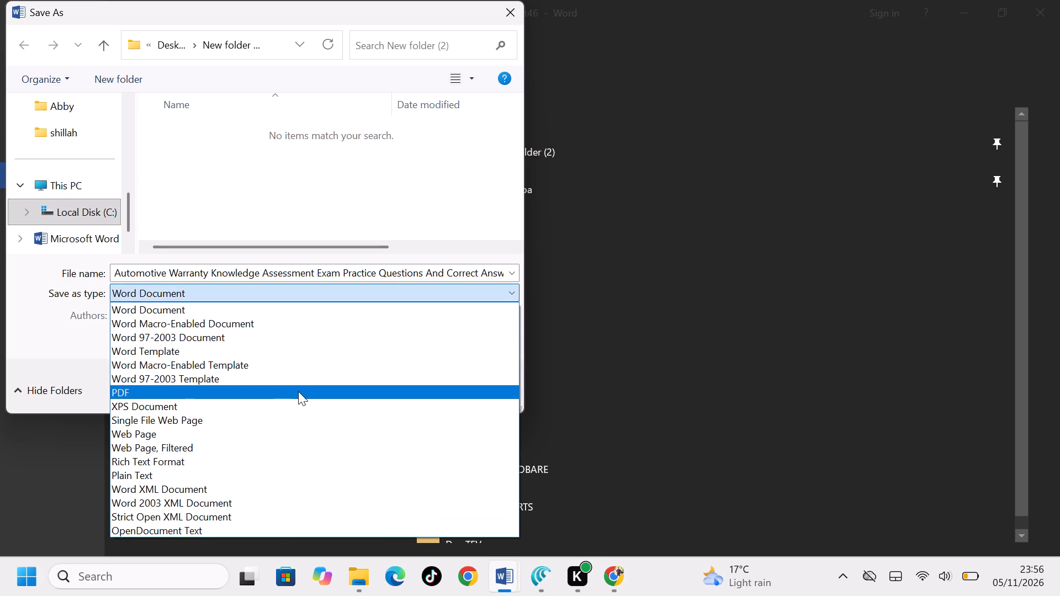
click(299, 391)
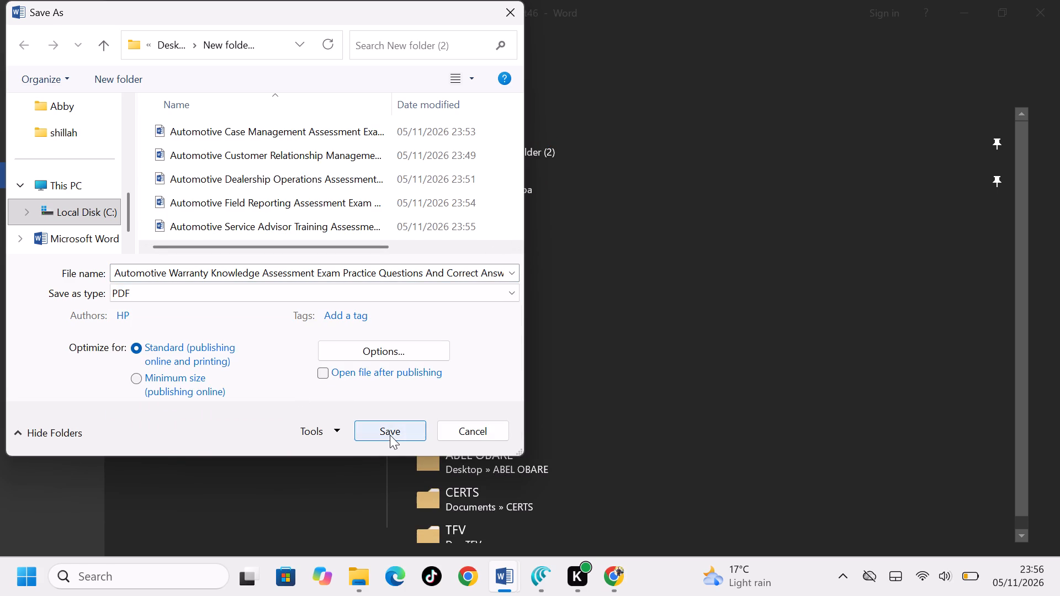
click(390, 435)
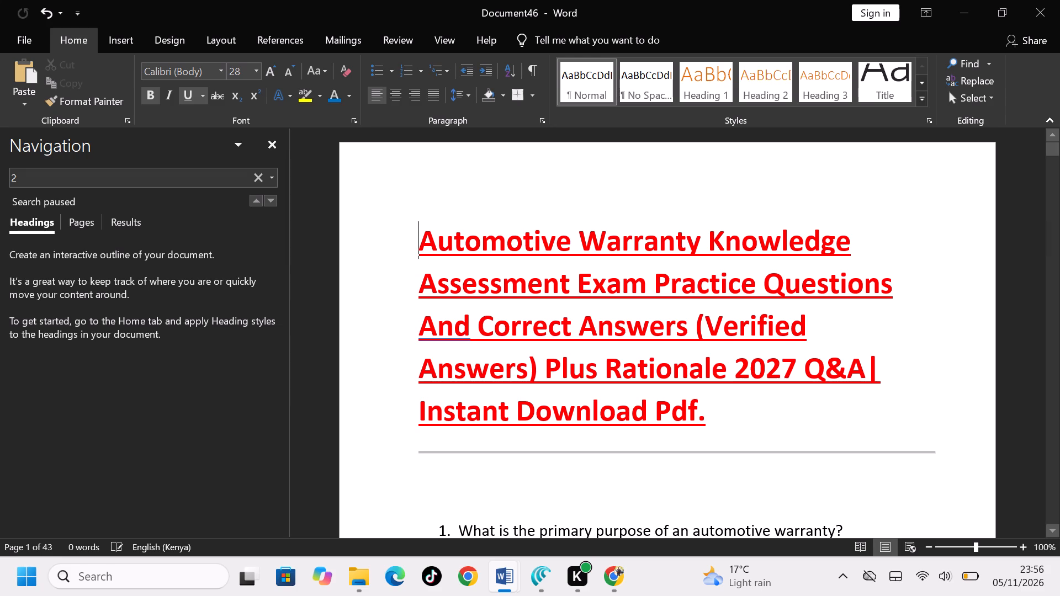
Close the separate Automotive Warranty Knowledge document without saving its changes.
click(1059, 0)
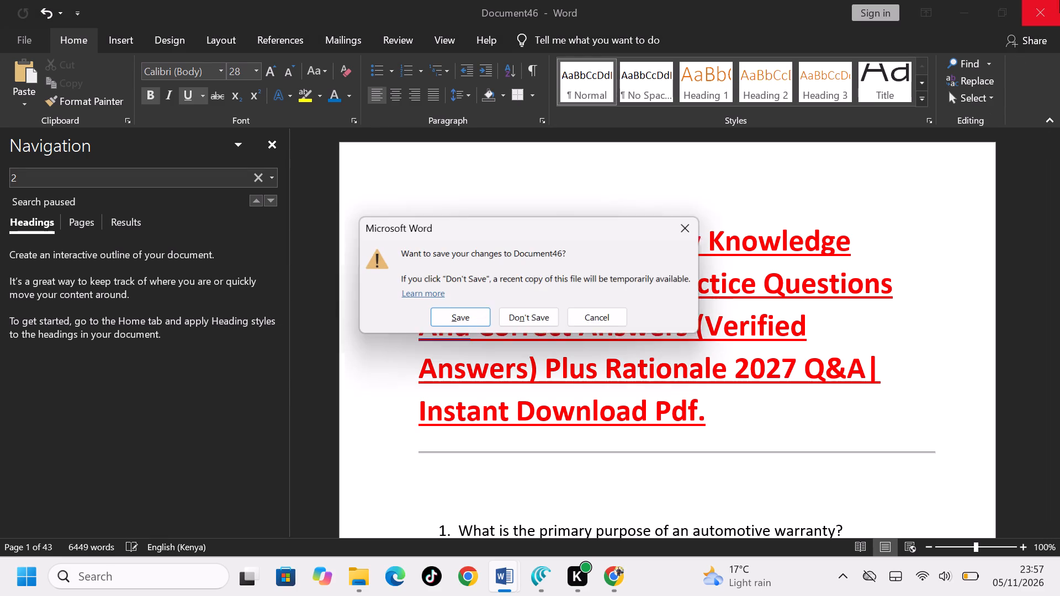
click(523, 314)
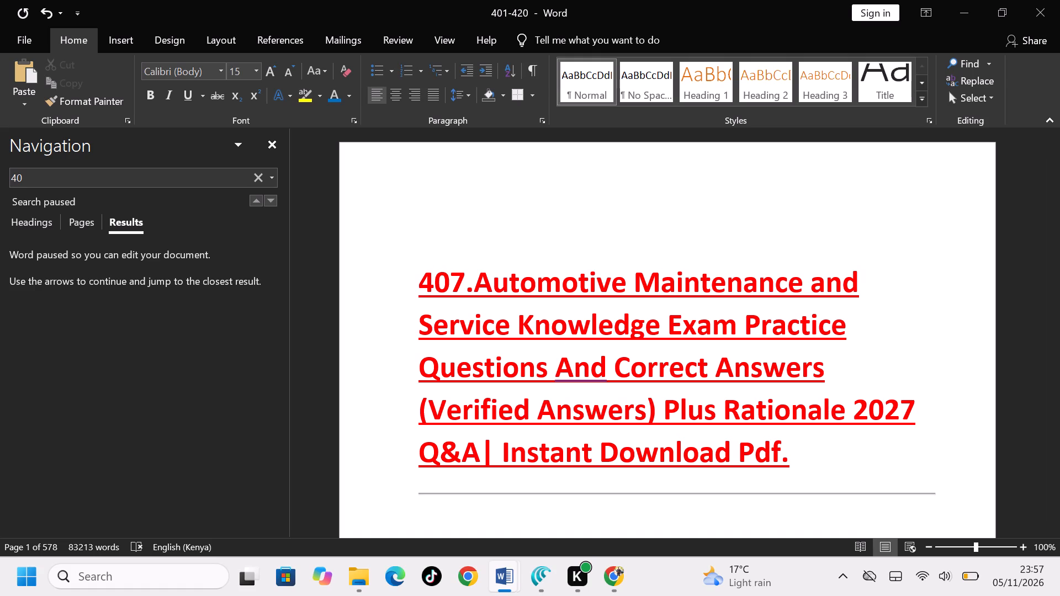
Delete the empty line above the 407 Automotive Maintenance and Service Knowledge heading in the 401-420 document.
key(Delete)
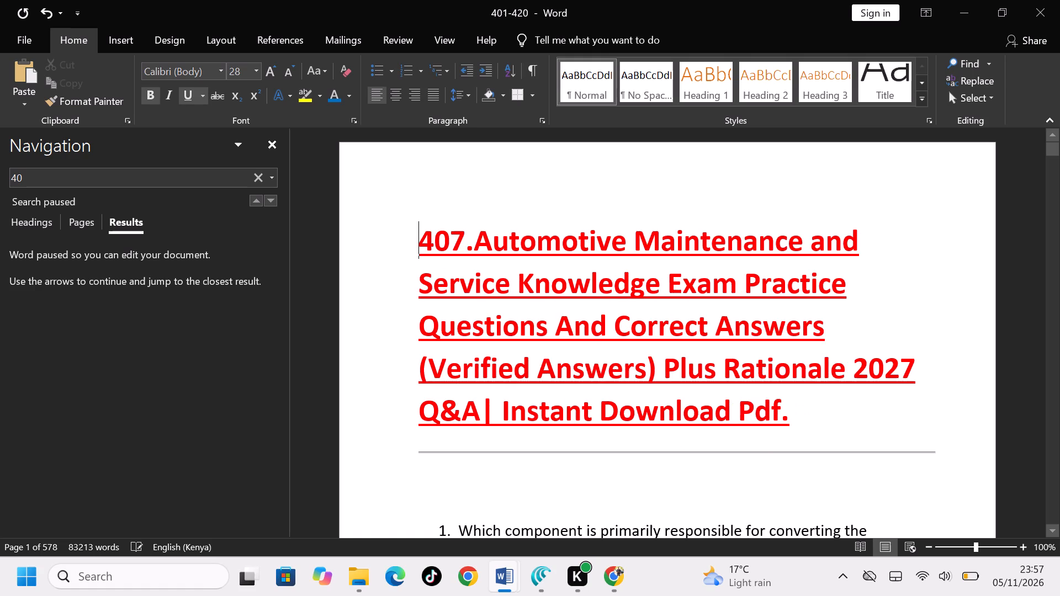
Move the whole 407 Automotive Maintenance and Service Knowledge section, up to the 408 heading, from the 401-420 document into a new blank document.
click(270, 204)
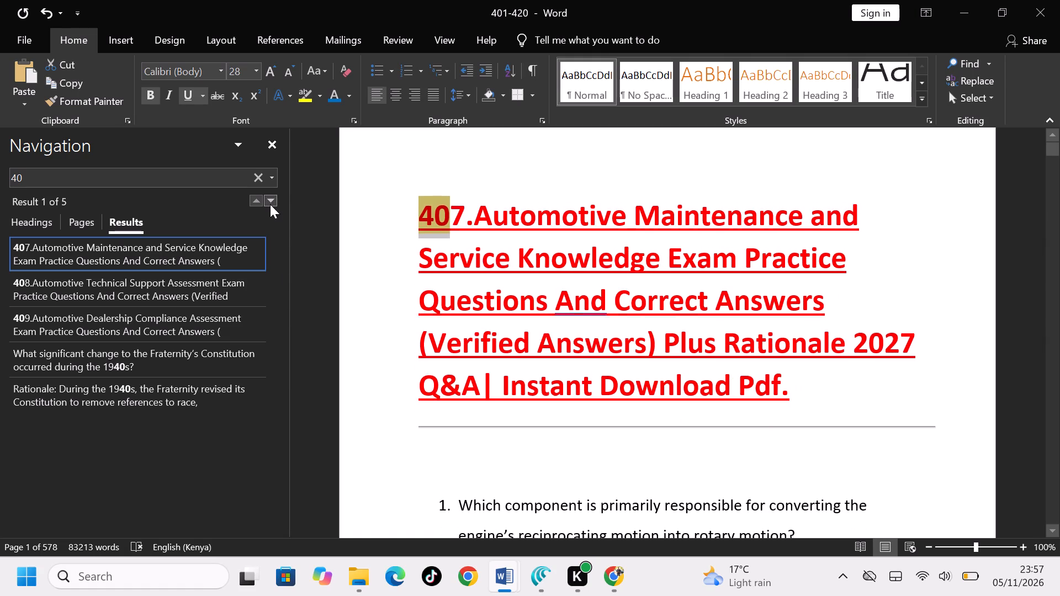
click(270, 204)
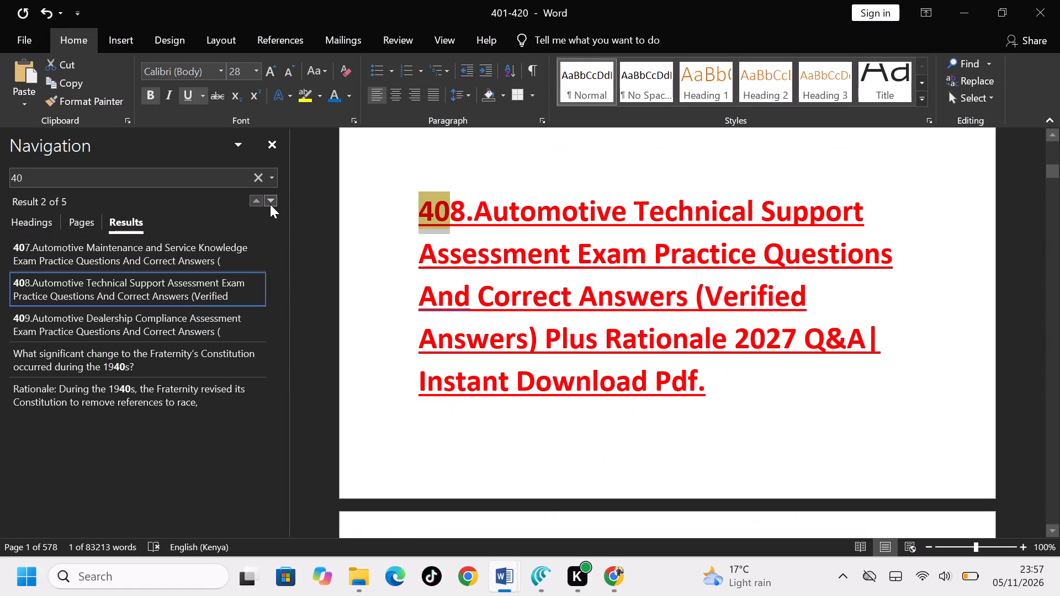
scroll(529, 247, up, 2)
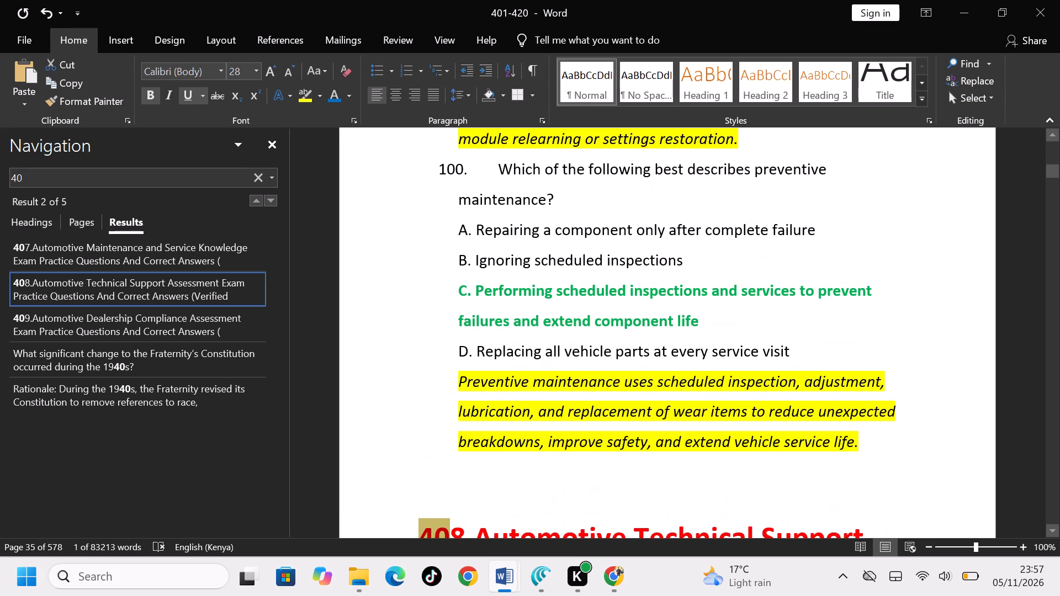
click(899, 455)
drag(899, 455, 499, 0)
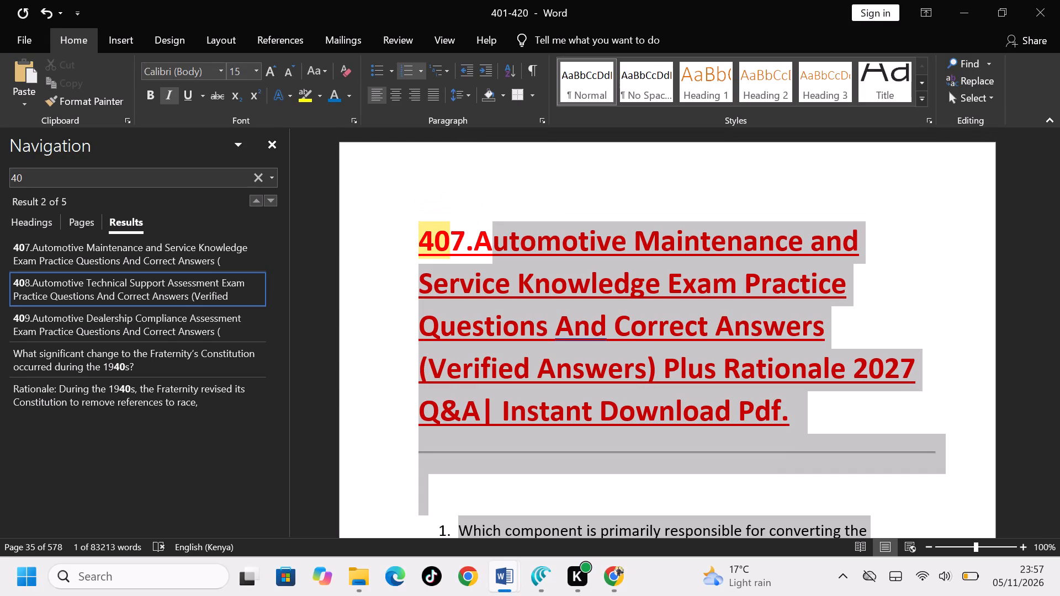
drag(499, 0, 320, 0)
key(ctrl+x)
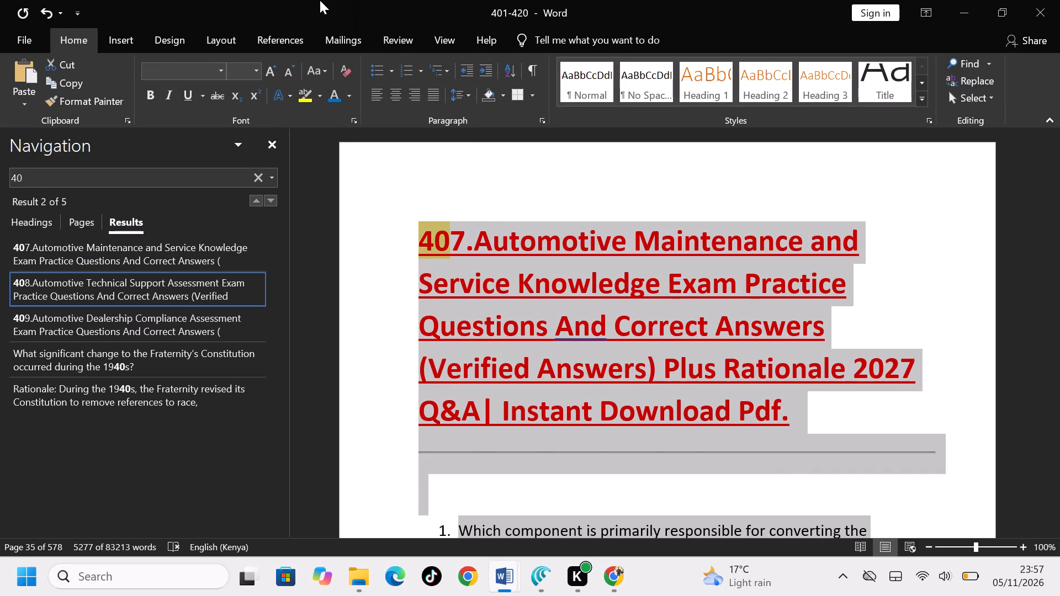
key(ctrl+n)
key(ctrl+v)
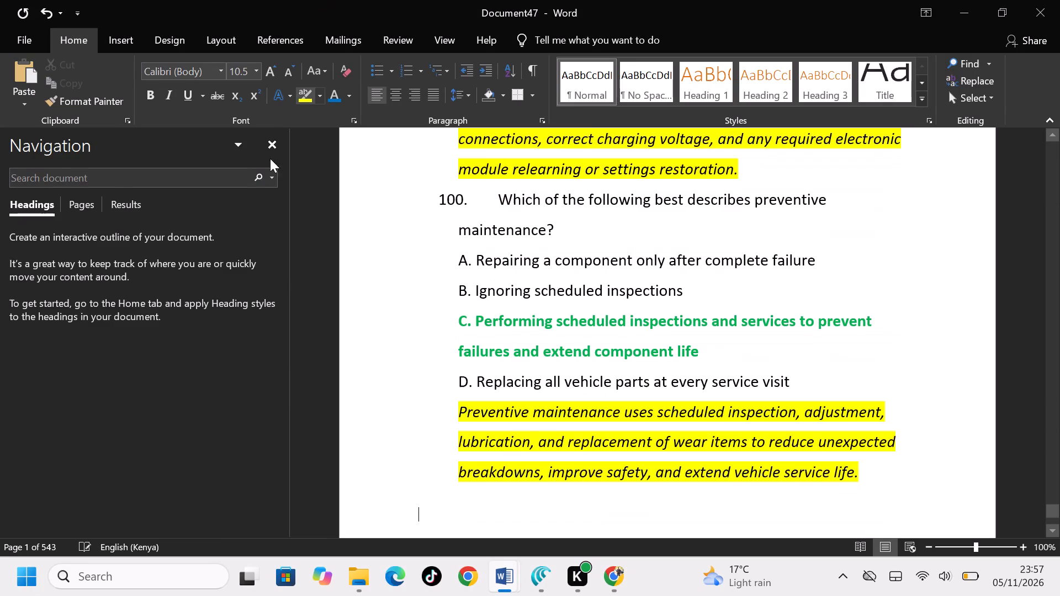
Go to the 407 title in the new document and cut the "407." prefix from it.
click(172, 172)
key(4)
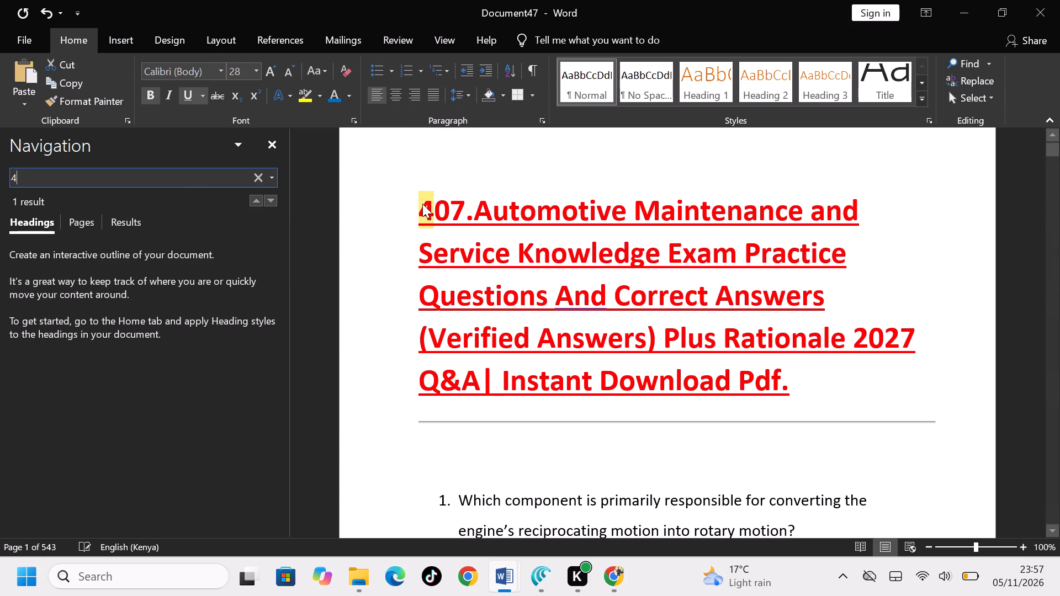
click(422, 204)
drag(422, 204, 469, 228)
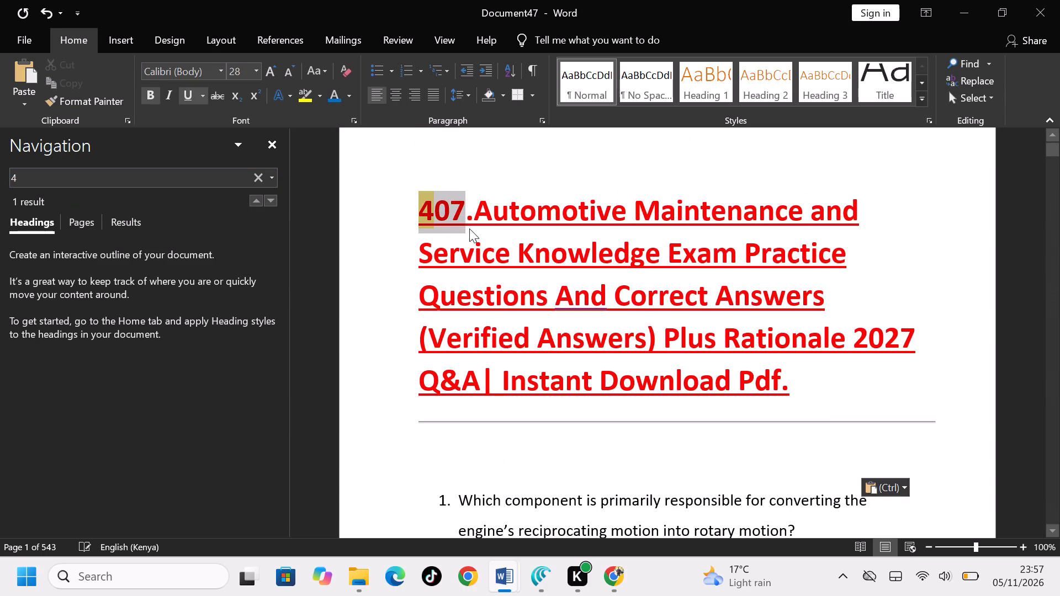
drag(469, 228, 471, 230)
key(ctrl+x)
Save the Automotive Maintenance and Service Knowledge document as a PDF in New folder (2), appending "407." to the suggested file name.
key(ctrl+s)
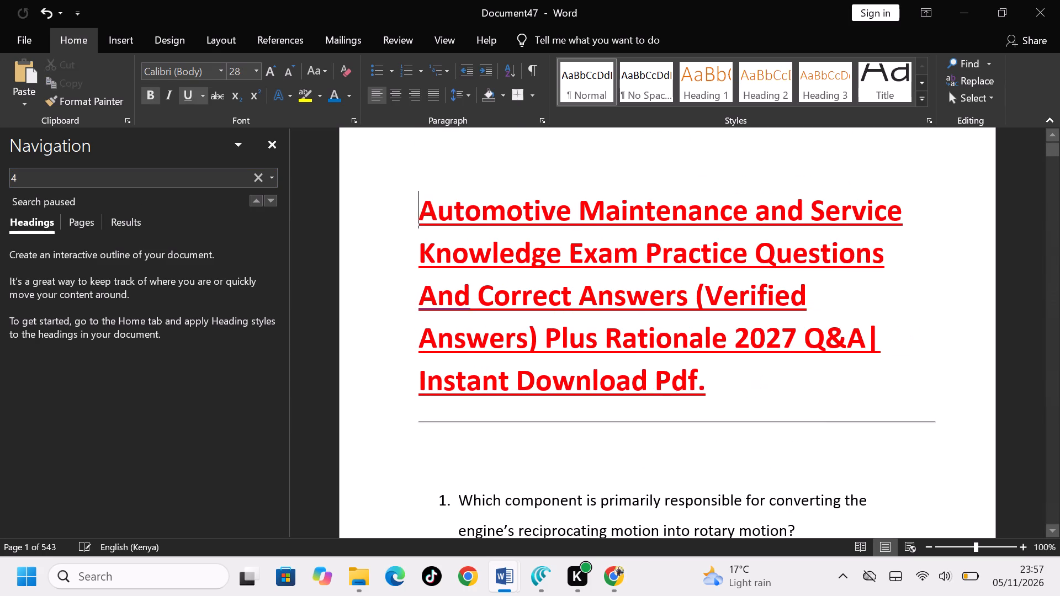
double_click(522, 140)
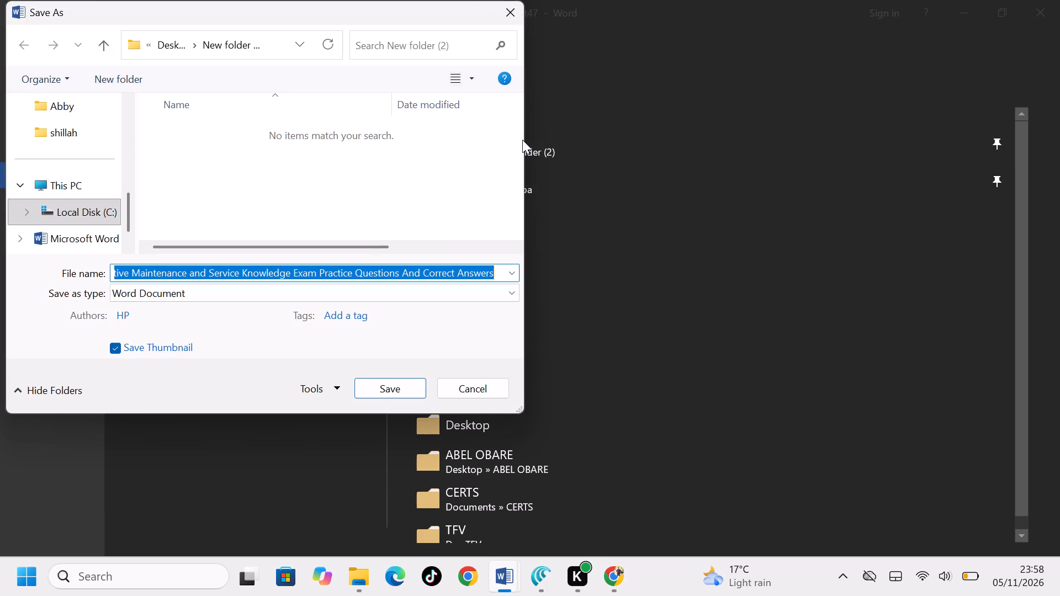
key(Right)
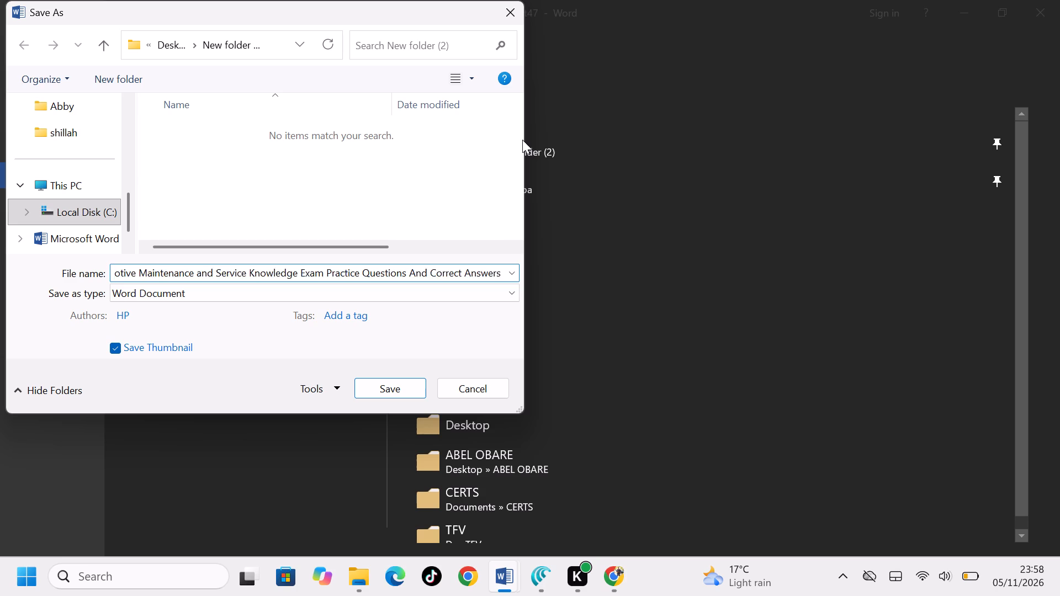
key(ctrl+v)
click(464, 288)
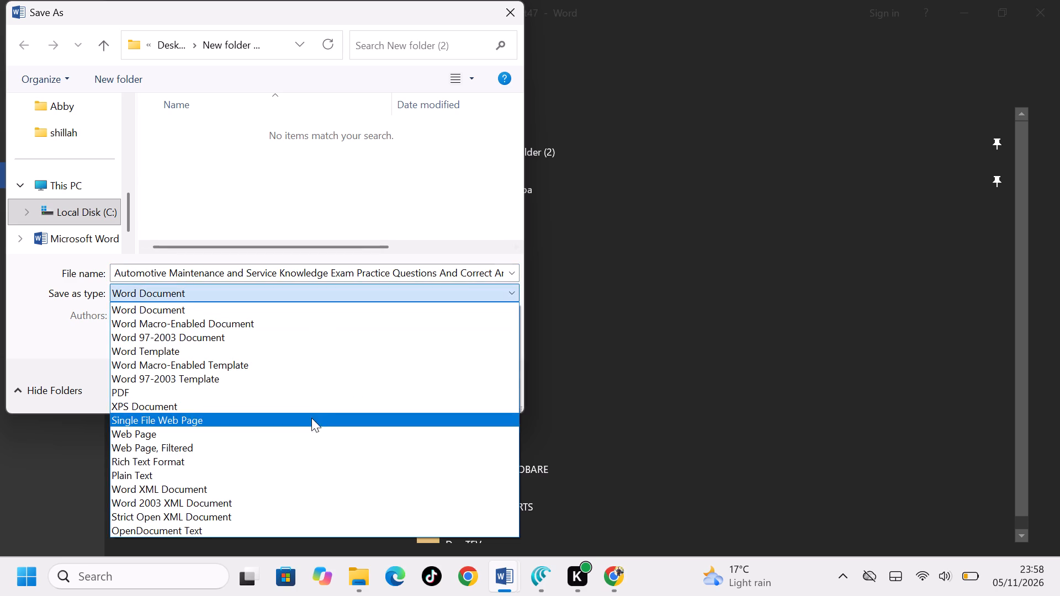
click(343, 390)
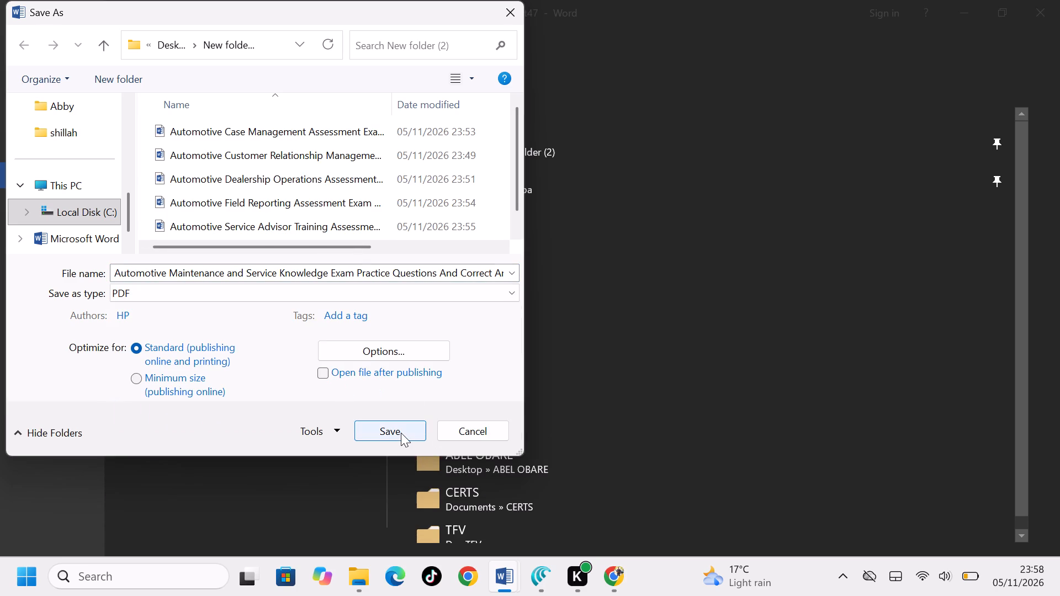
click(401, 433)
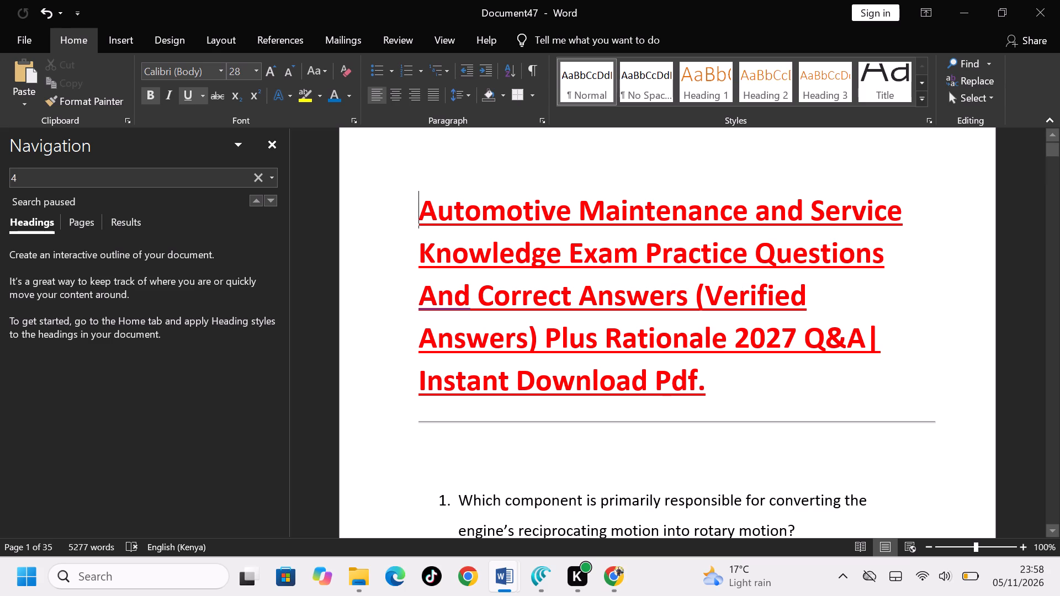
Close the separate Automotive Maintenance and Service Knowledge document without saving its changes.
click(1059, 0)
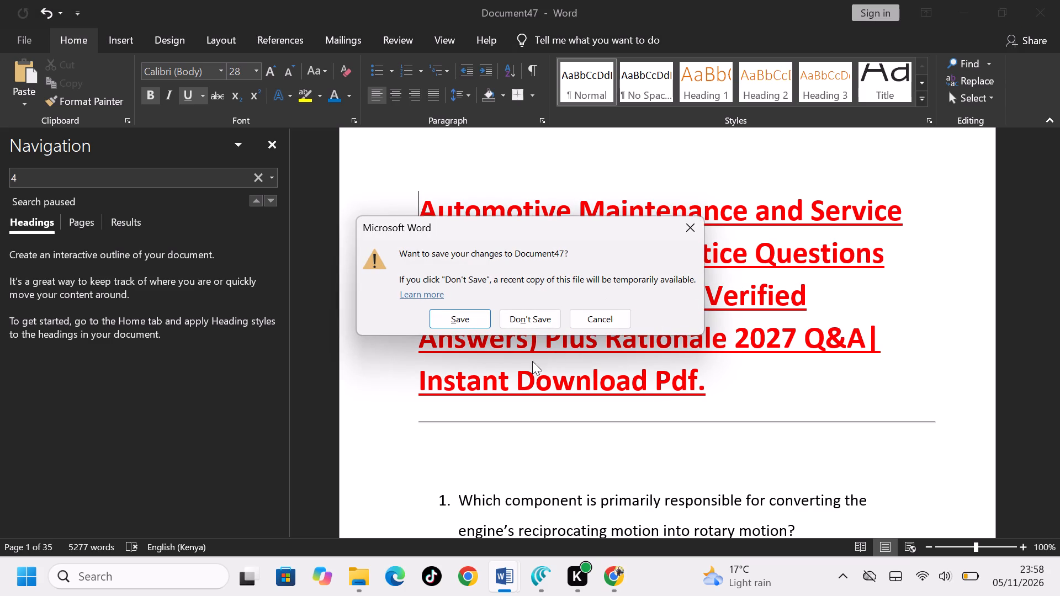
click(541, 316)
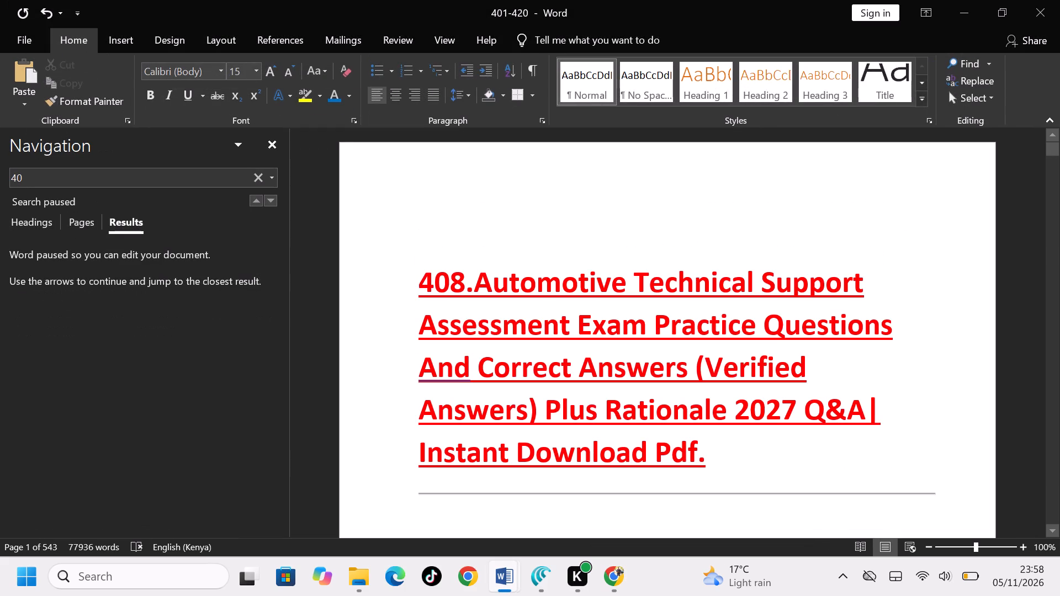
Delete the empty line above the 408 Automotive Technical Support heading in the 401-420 document.
key(Delete)
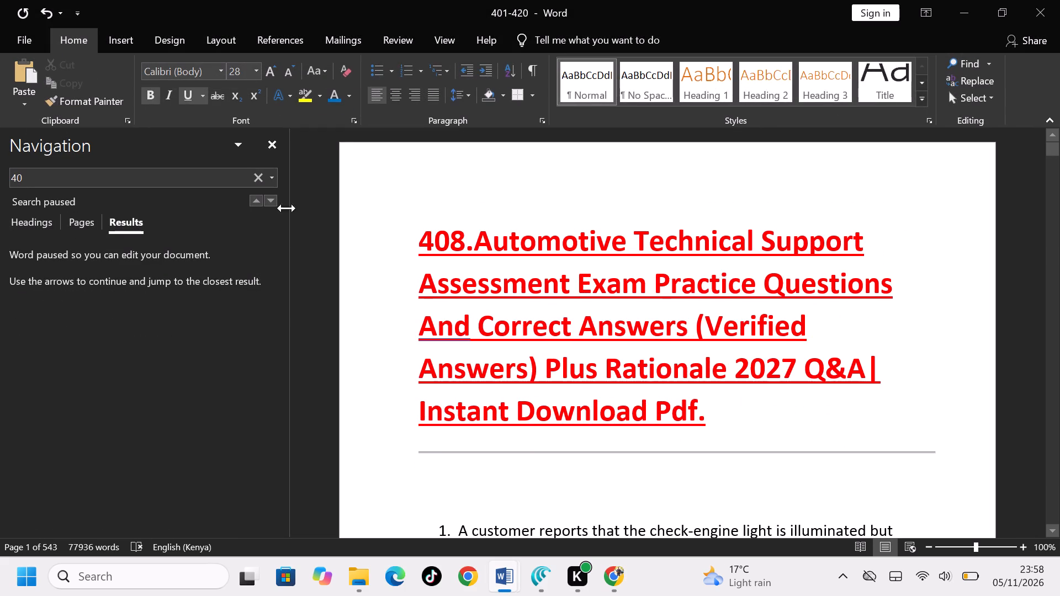
Move the whole 408 Automotive Technical Support section, up to the 409 heading, from the 401-420 document into a new blank document.
click(271, 194)
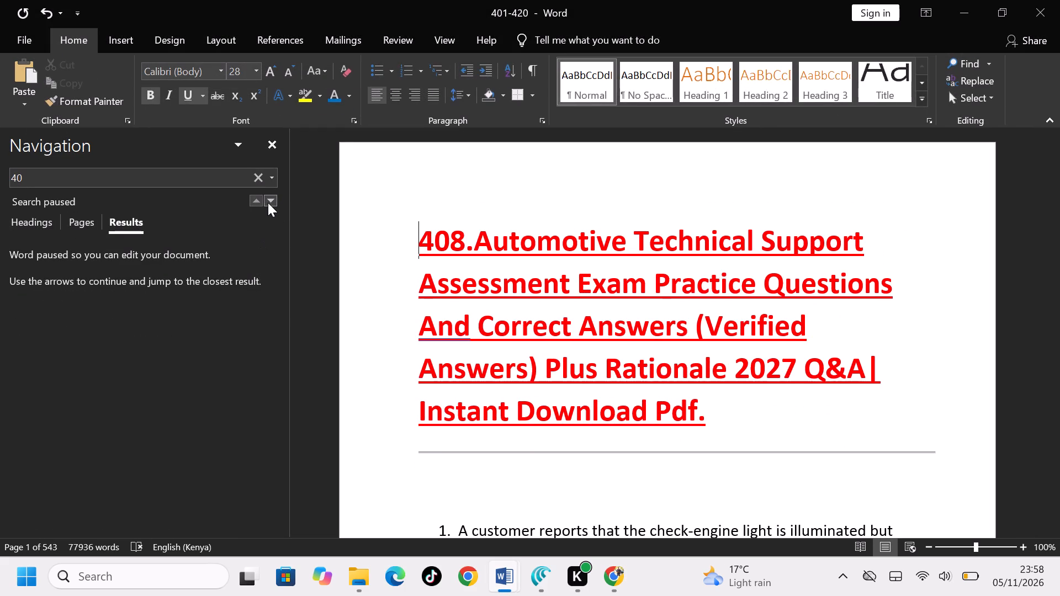
click(268, 203)
click(268, 203)
scroll(558, 272, up, 2)
click(577, 388)
click(577, 388)
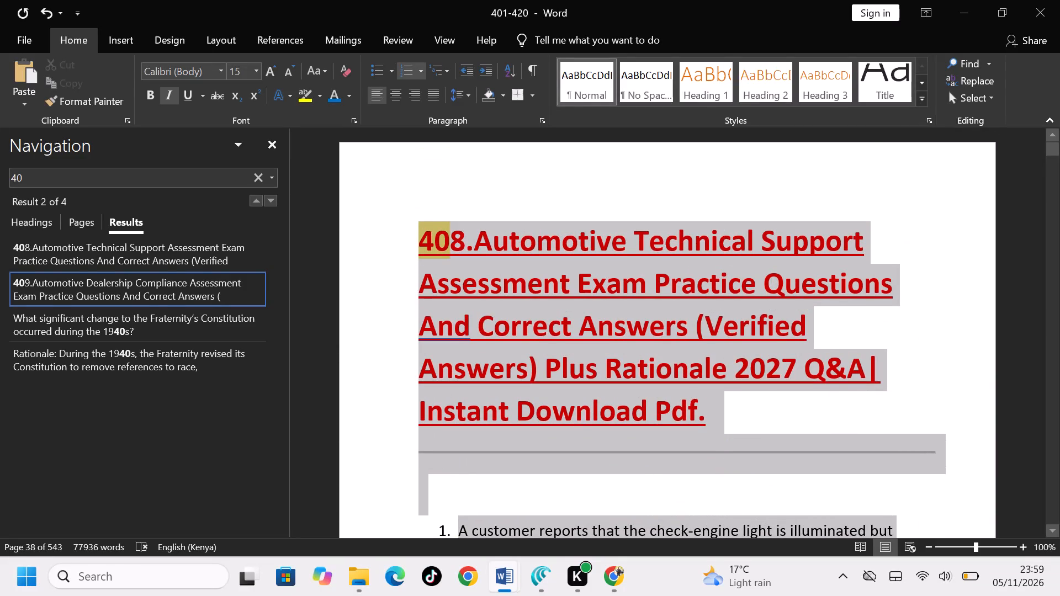
key(ctrl+x)
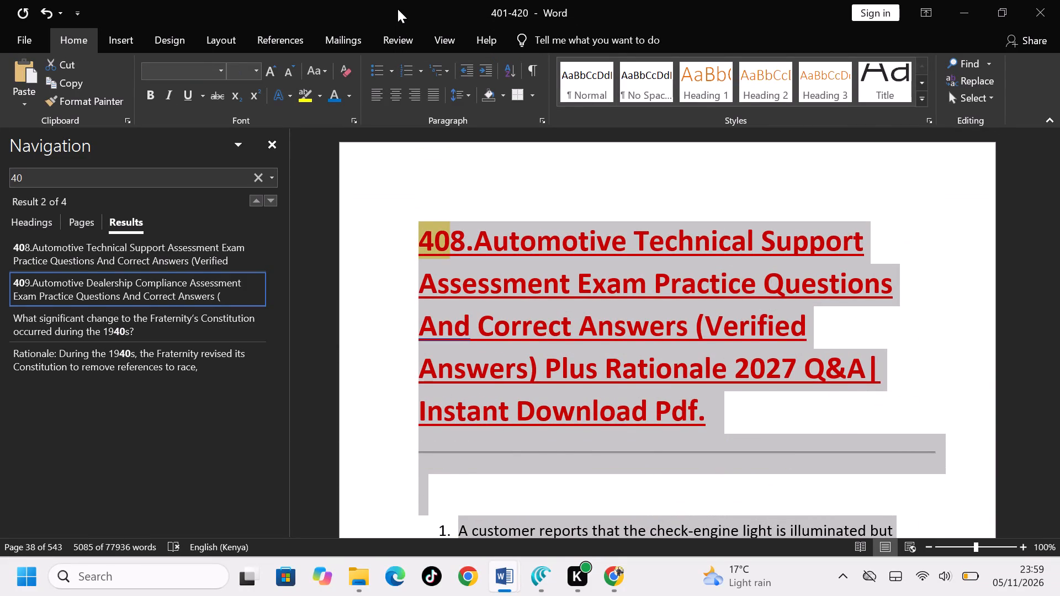
key(ctrl+n)
key(ctrl+v)
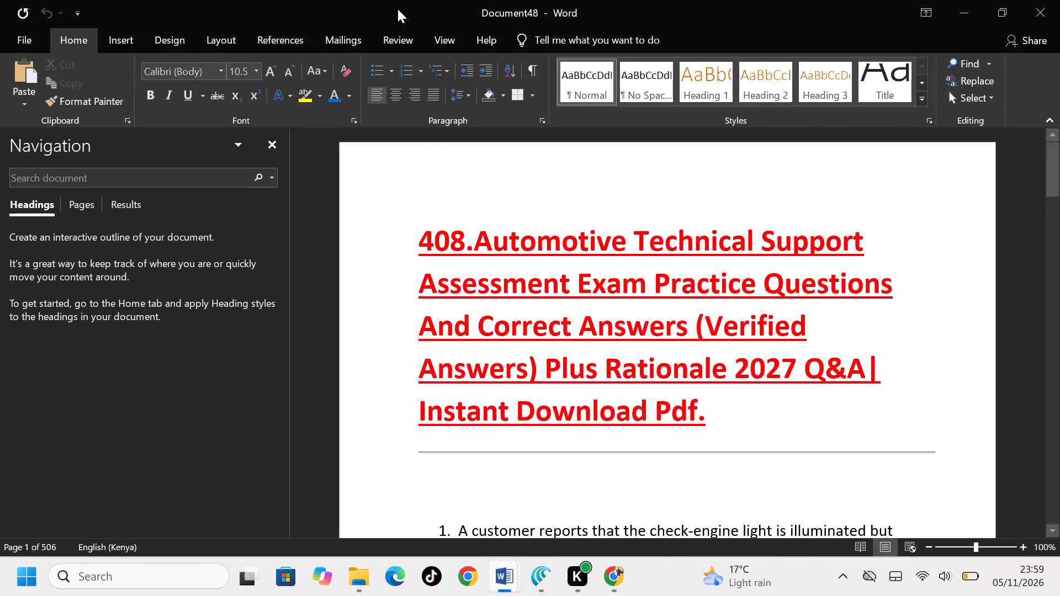
Go to the 408 title in the new document and cut the "408." prefix from it.
click(184, 174)
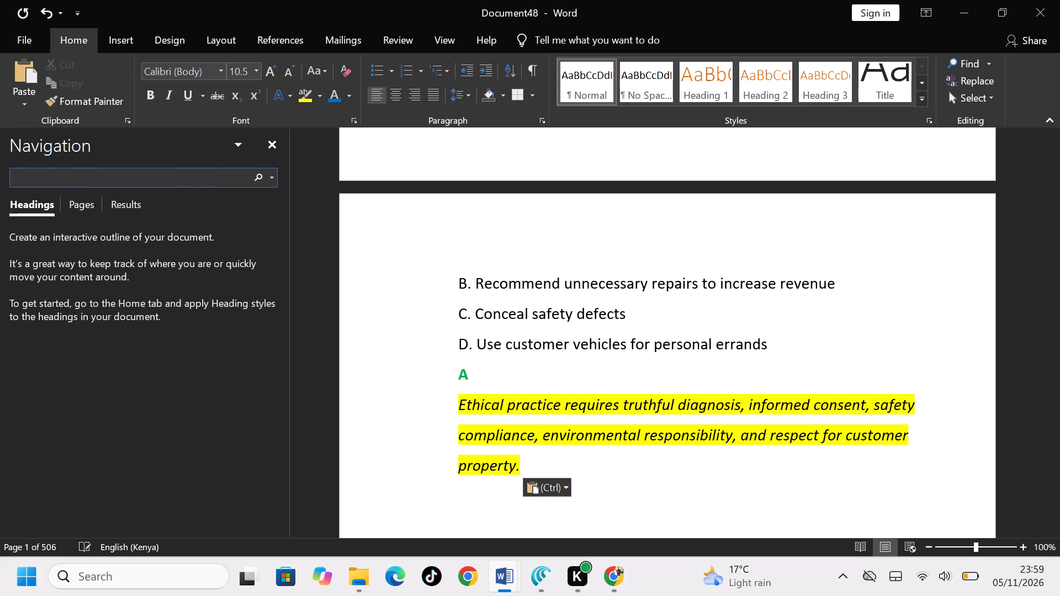
key(4)
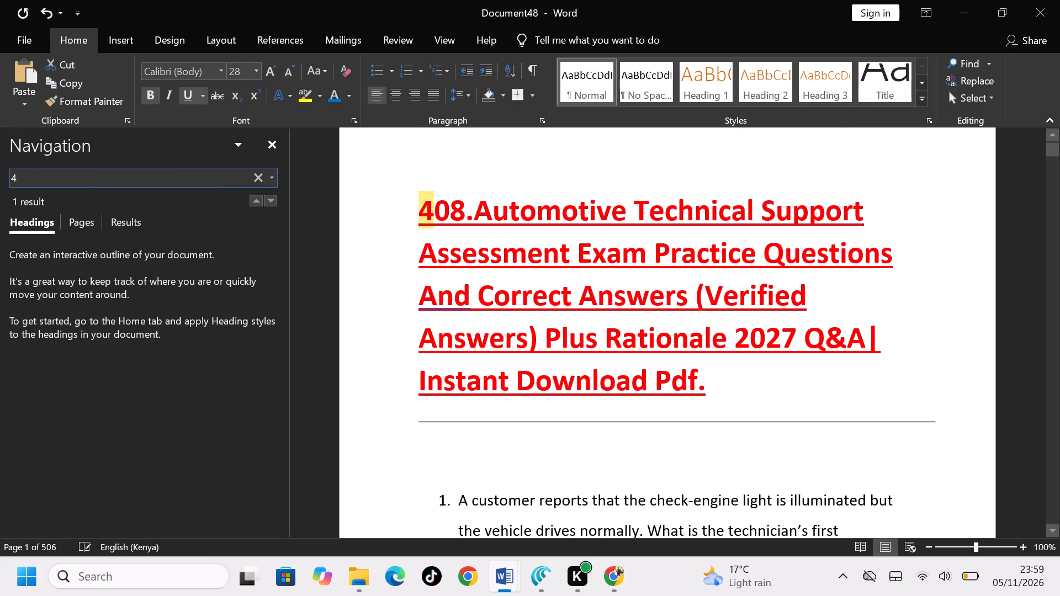
drag(468, 213, 410, 210)
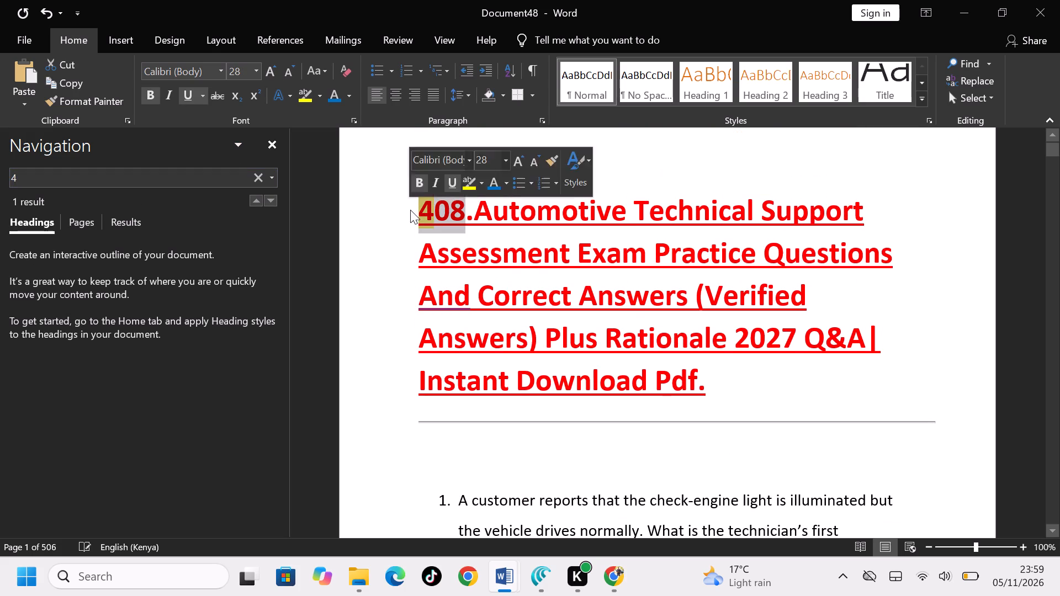
click(410, 210)
drag(470, 215, 394, 210)
key(ctrl+x)
Save the Automotive Technical Support document as a PDF in New folder (2), appending "408." to the suggested file name.
key(ctrl+s)
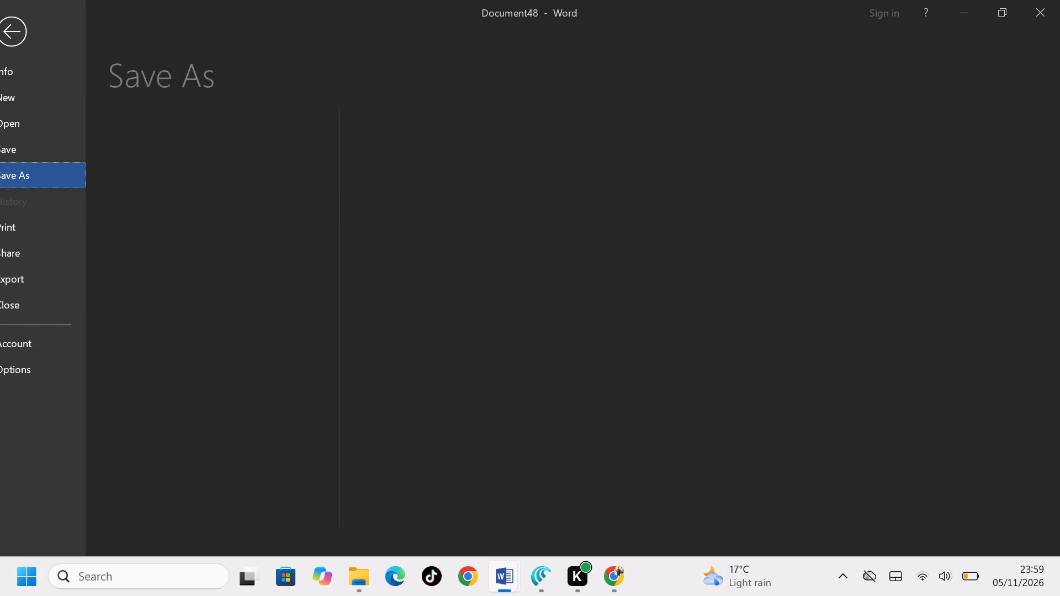
double_click(530, 151)
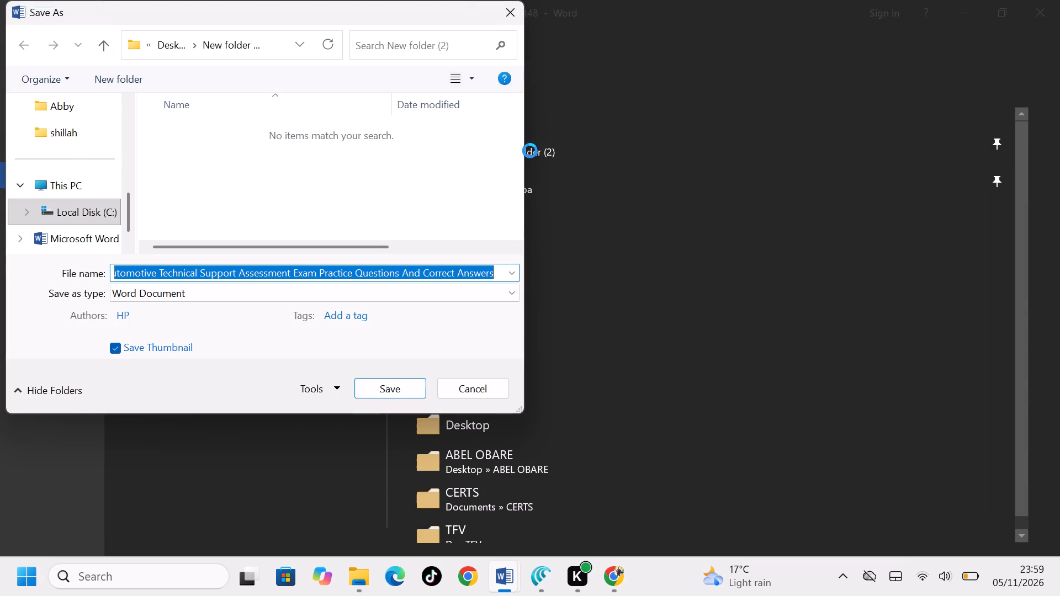
key(Right)
key(ctrl+v)
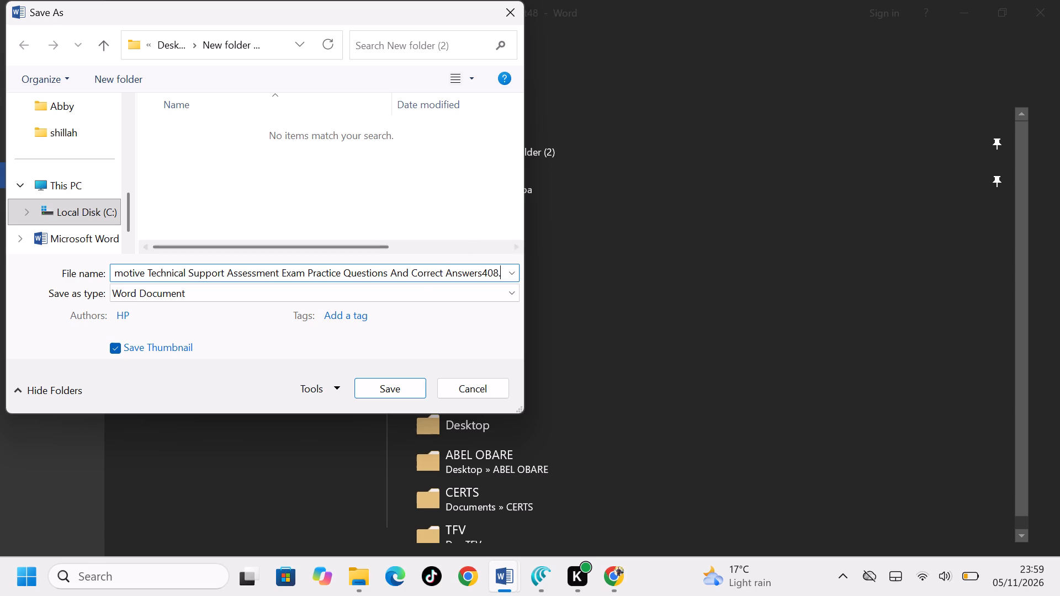
click(423, 290)
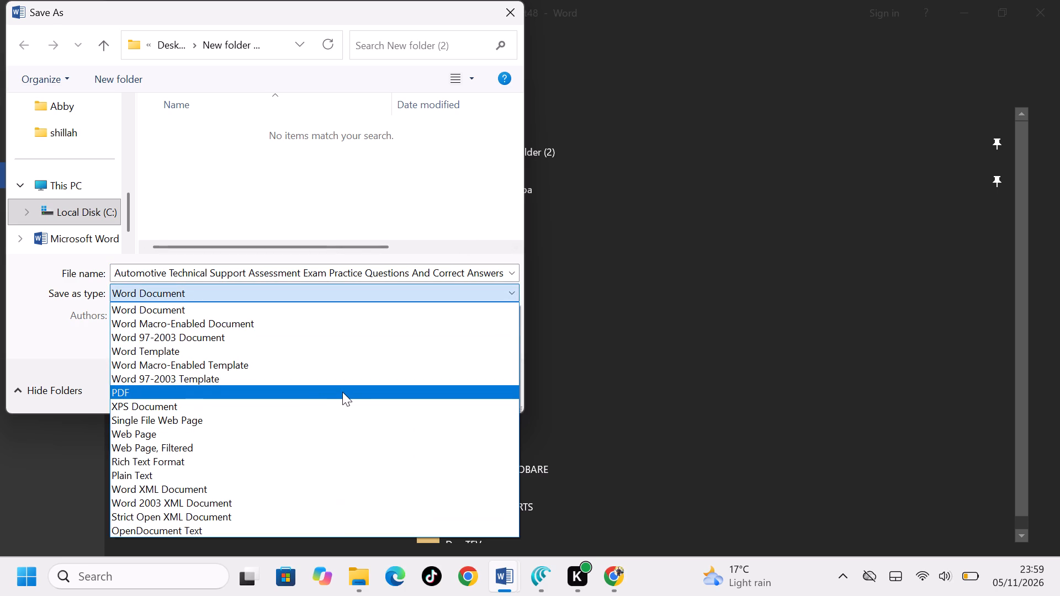
click(342, 392)
click(389, 432)
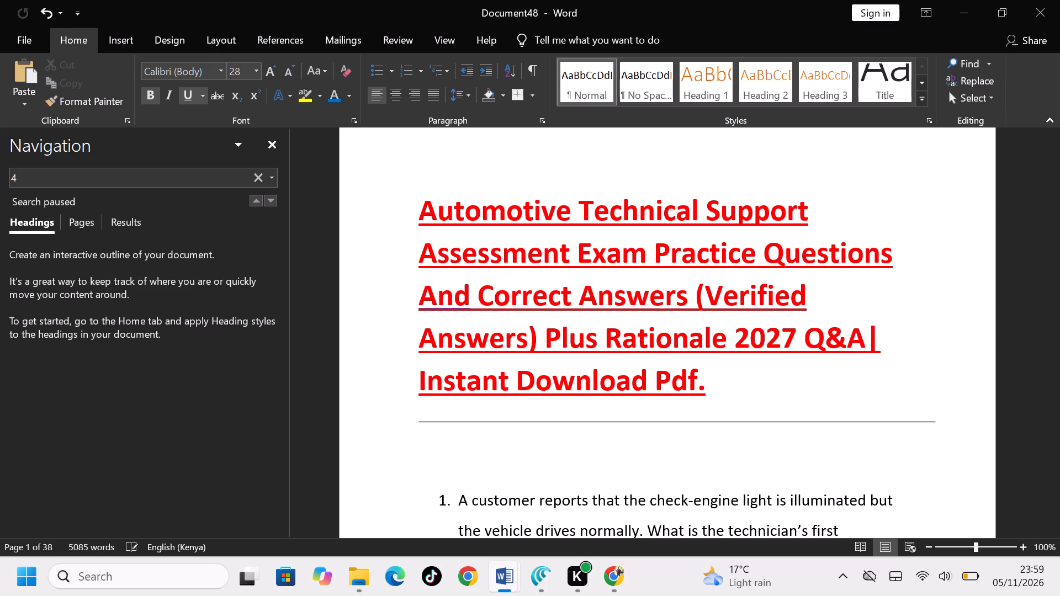
Close the separate Automotive Technical Support document without saving its changes.
click(1047, 0)
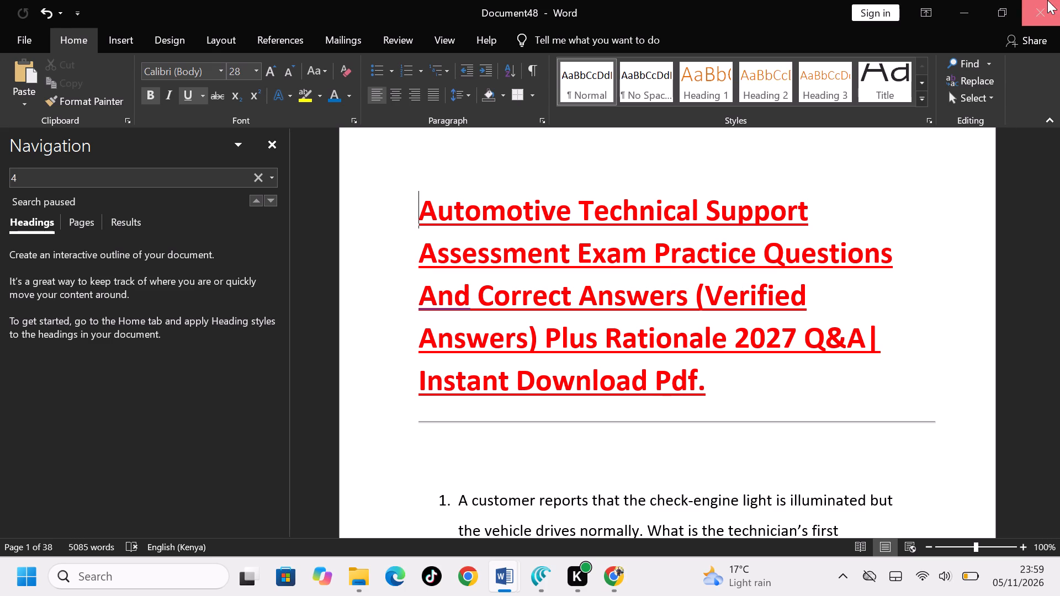
click(537, 316)
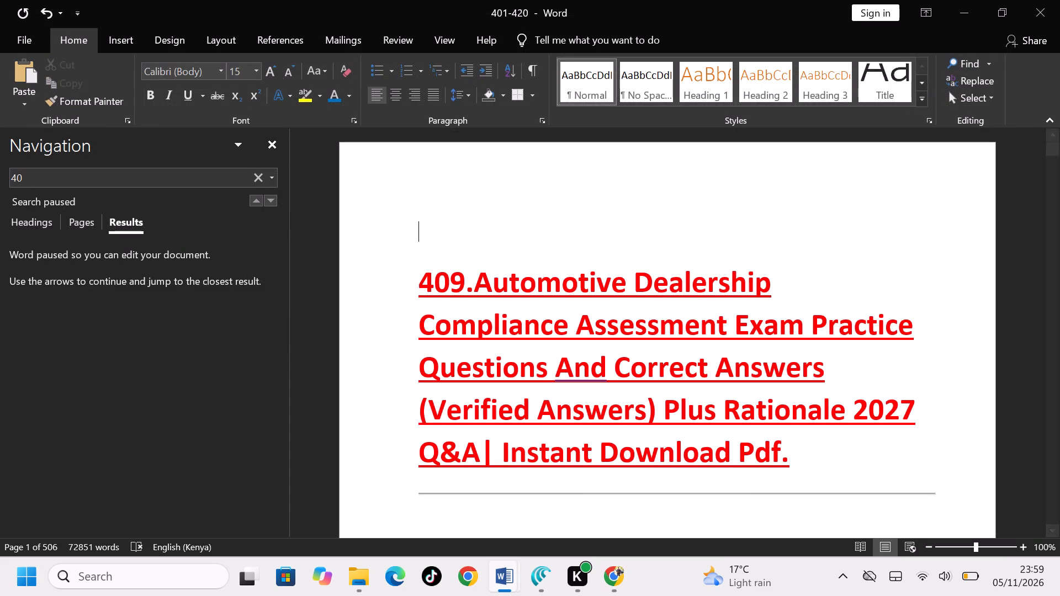
Delete the empty line above the 409 Automotive Dealership Compliance heading in the 401-420 document.
key(Delete)
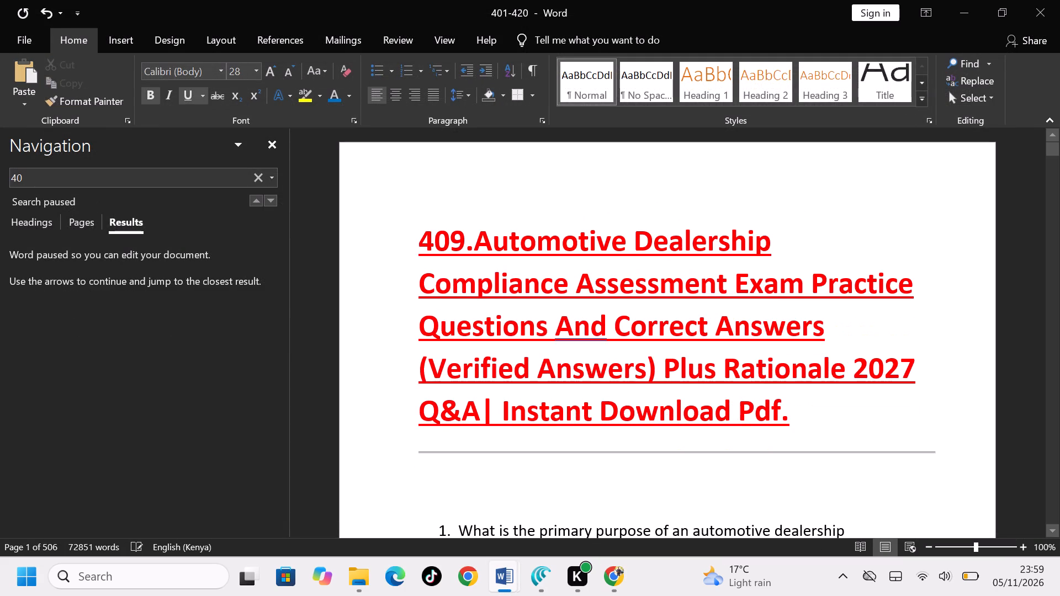
Move the whole 409 Automotive Dealership Compliance section, up to the 410 heading, from the 401-420 document into a new blank document.
click(136, 172)
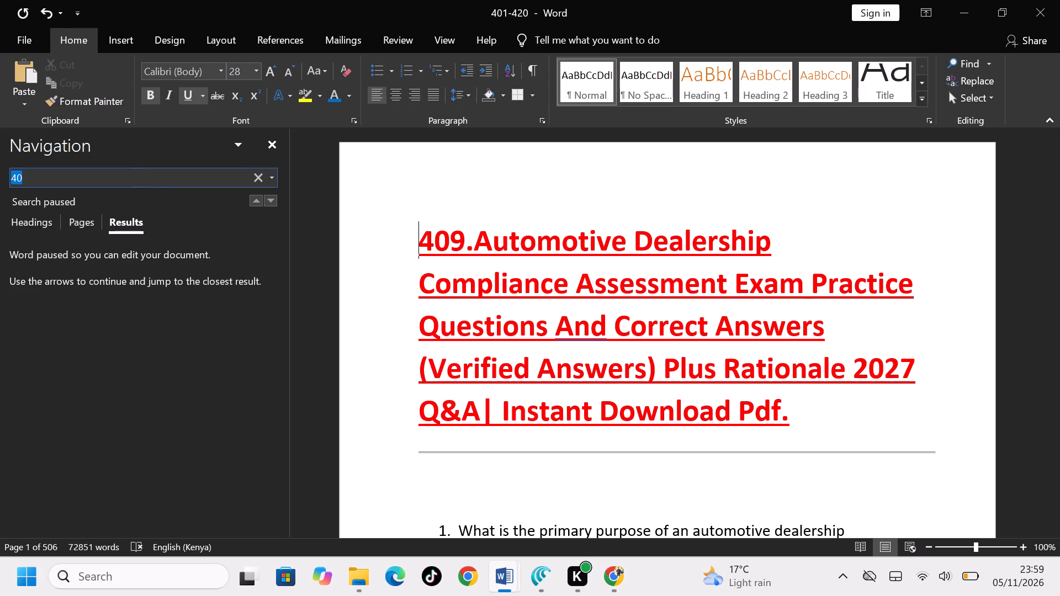
text(41)
scroll(438, 276, up, 1)
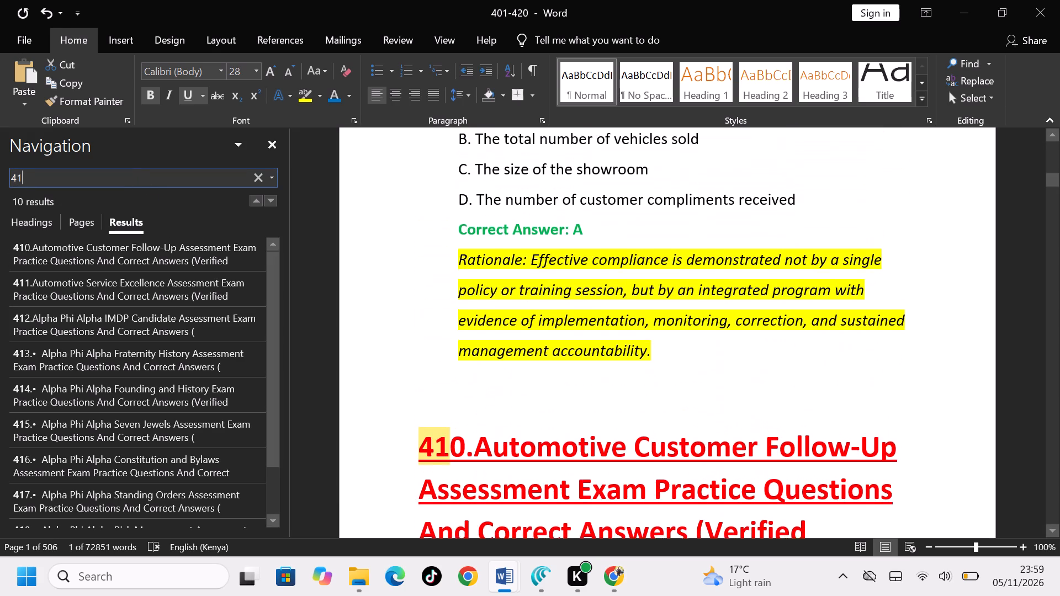
click(696, 367)
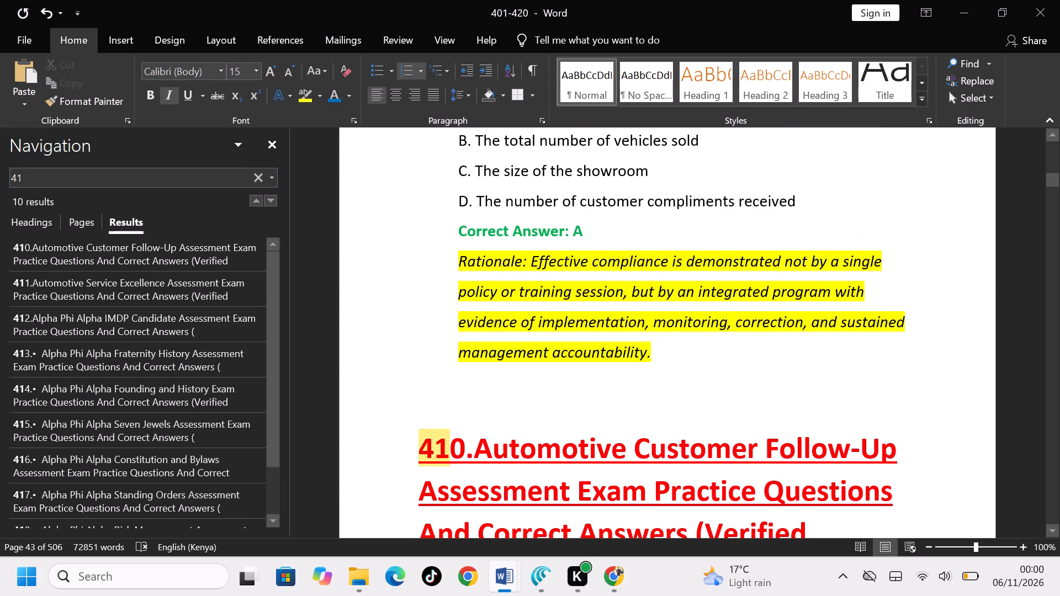
drag(696, 367, 626, 274)
scroll(696, 367, down, 1)
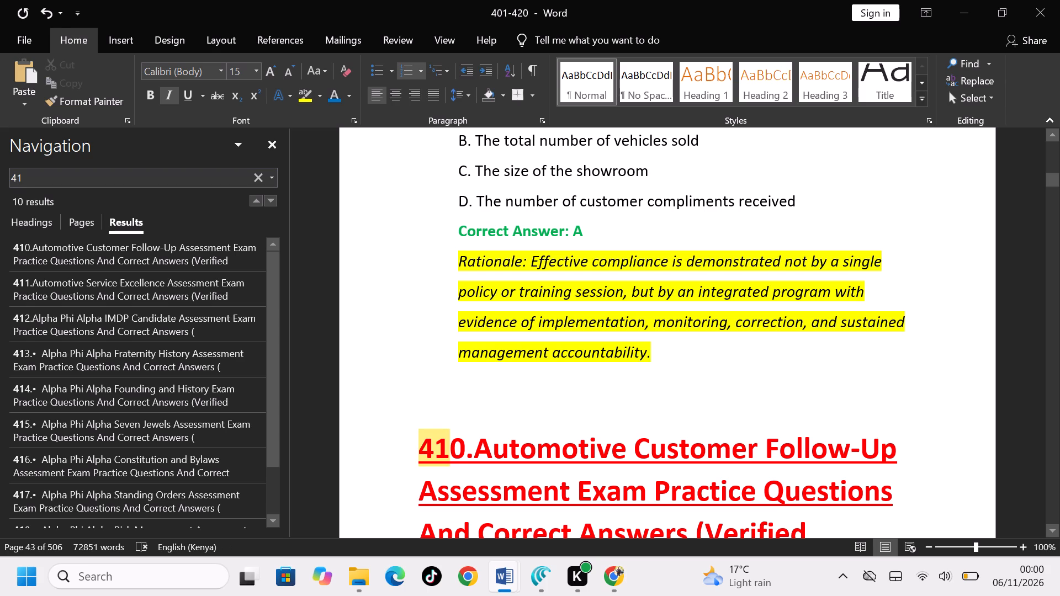
scroll(626, 274, down, 1)
drag(626, 274, 550, 0)
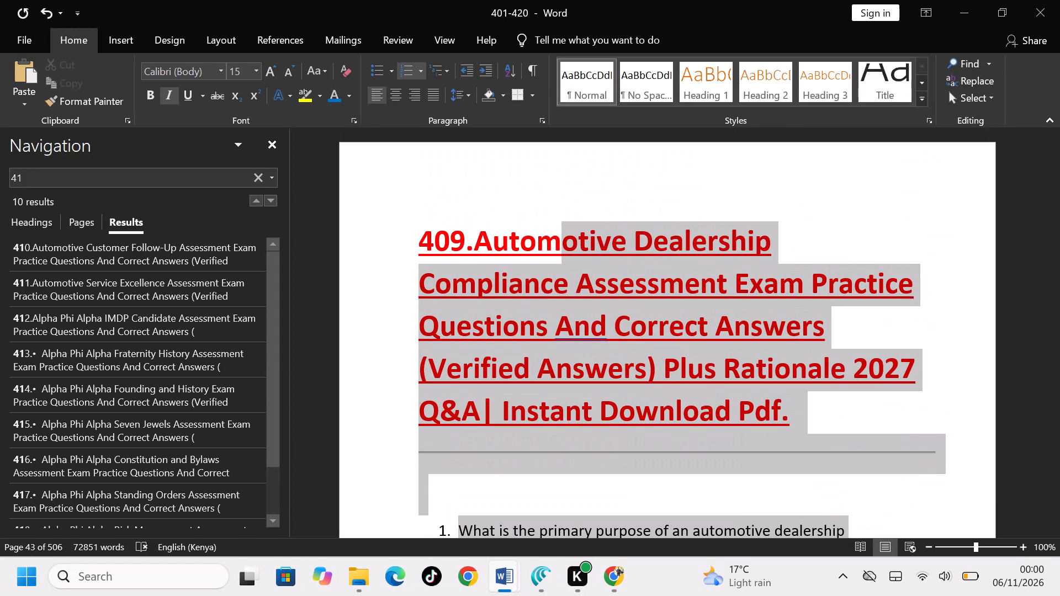
drag(550, 0, 356, 0)
scroll(540, 0, left, 1)
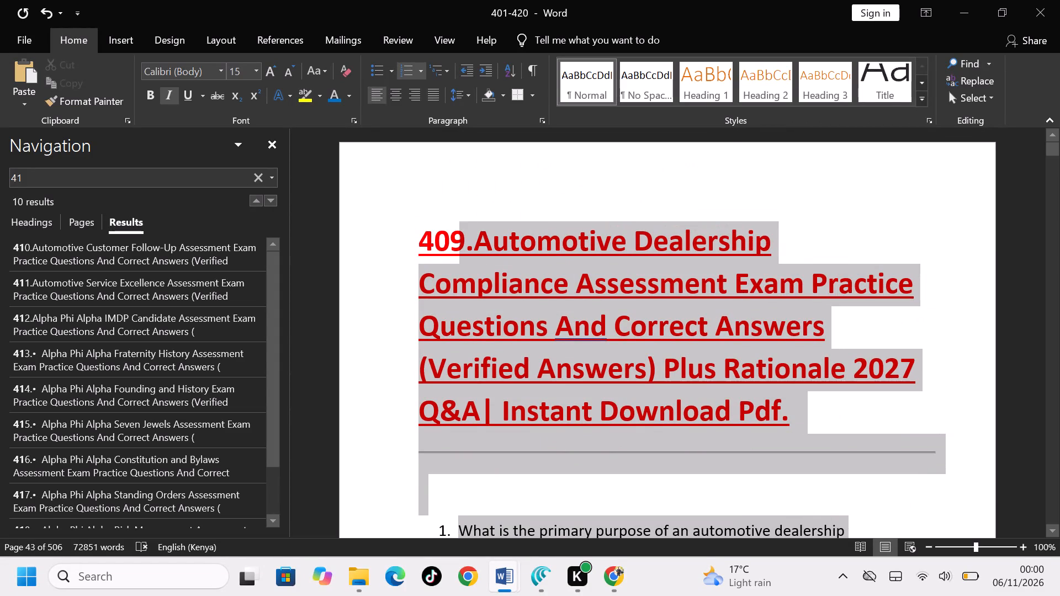
scroll(356, 0, left, 1)
drag(356, 0, 273, 0)
key(ctrl+x)
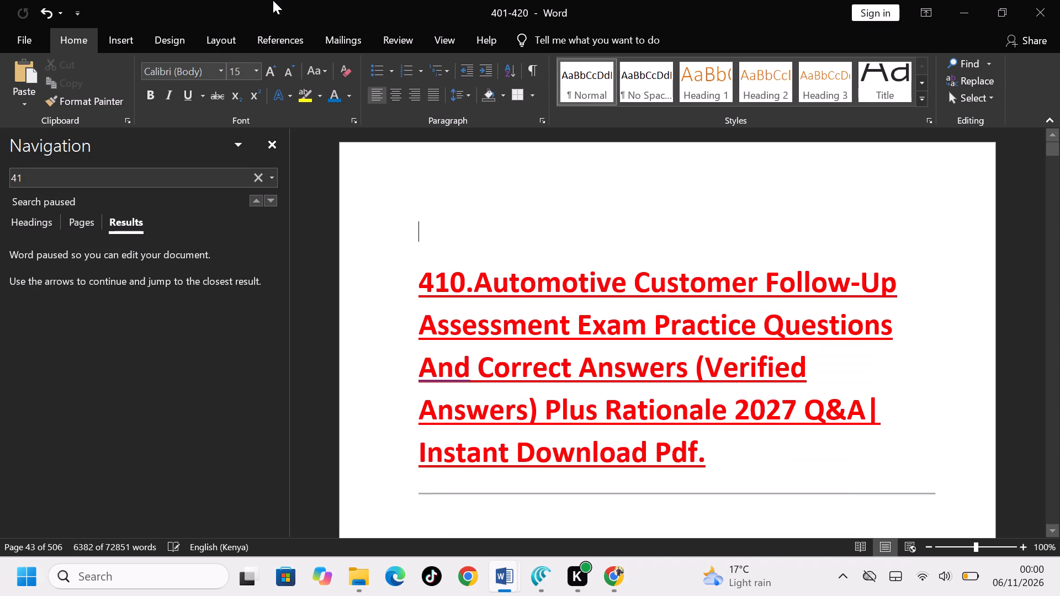
key(ctrl+n)
key(ctrl+v)
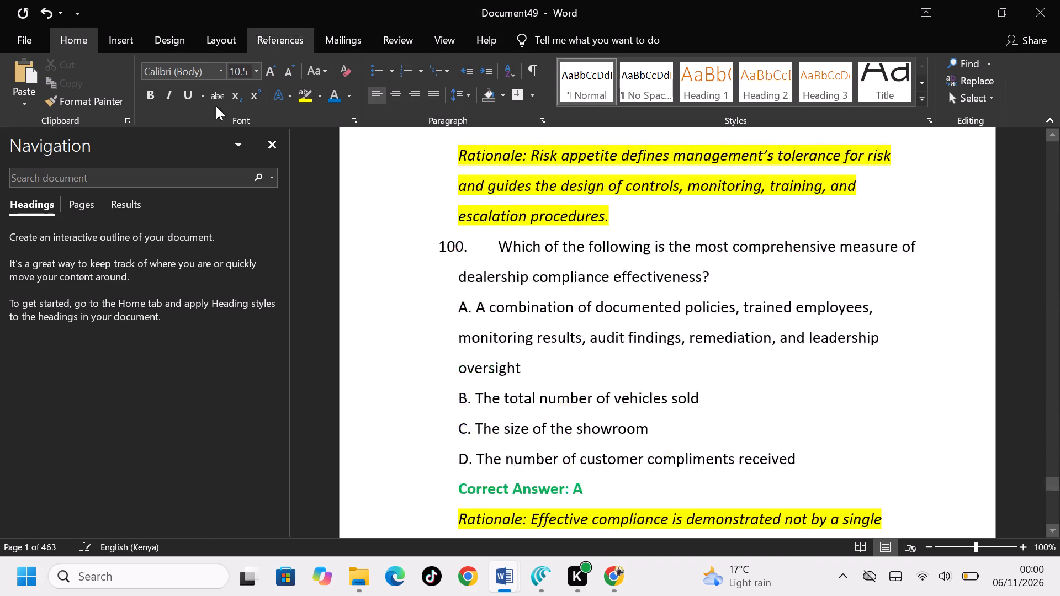
Go to the 409 title in the new document and cut the "409." prefix from it.
click(111, 174)
key(4)
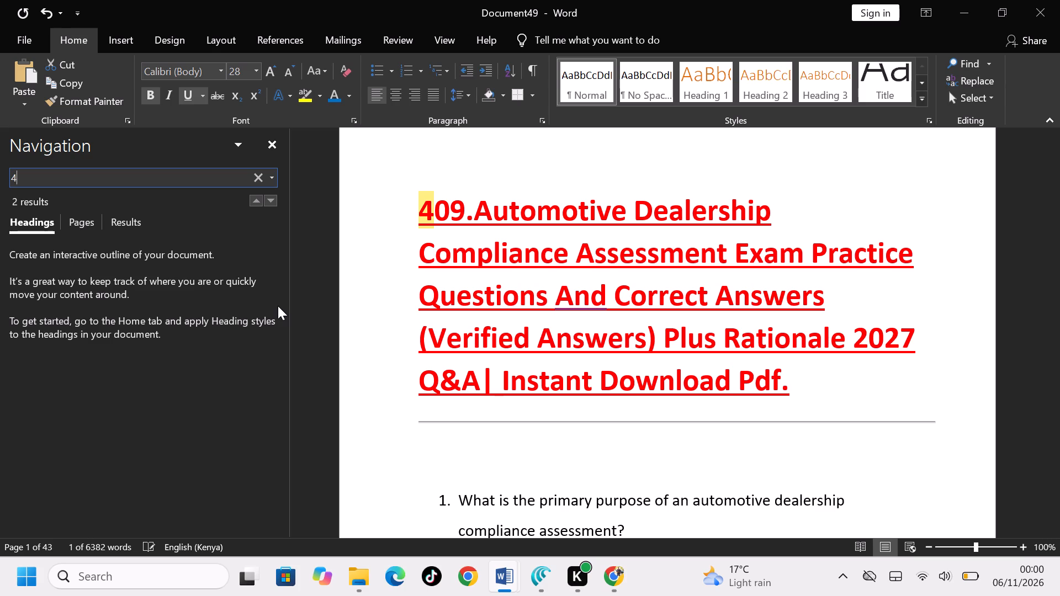
click(468, 204)
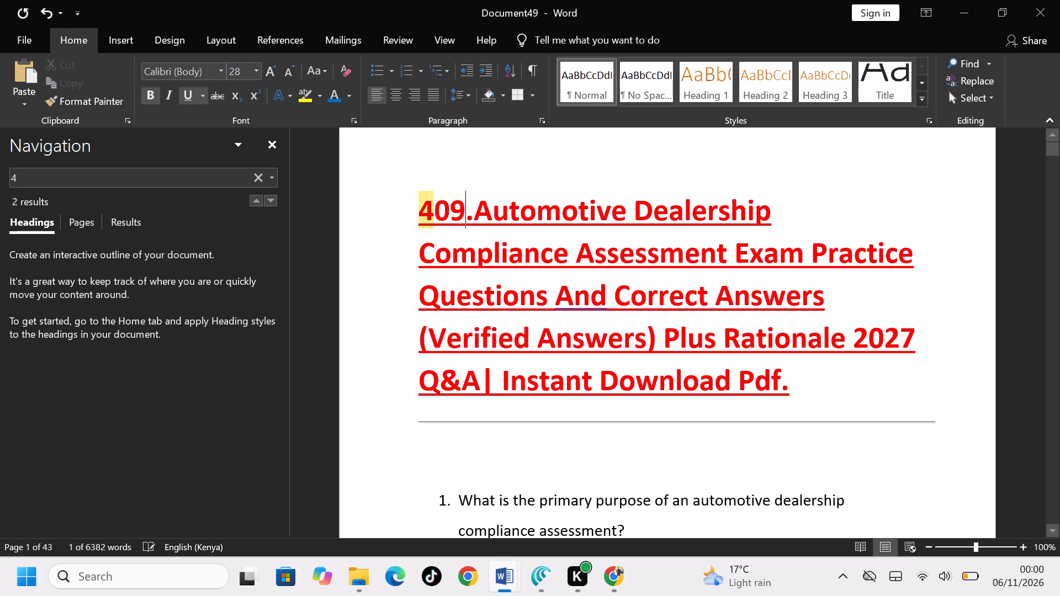
drag(476, 216, 391, 209)
key(ctrl+x)
Save the Automotive Dealership Compliance document as a PDF in New folder (2), appending "409." to the suggested file name.
key(ctrl+s)
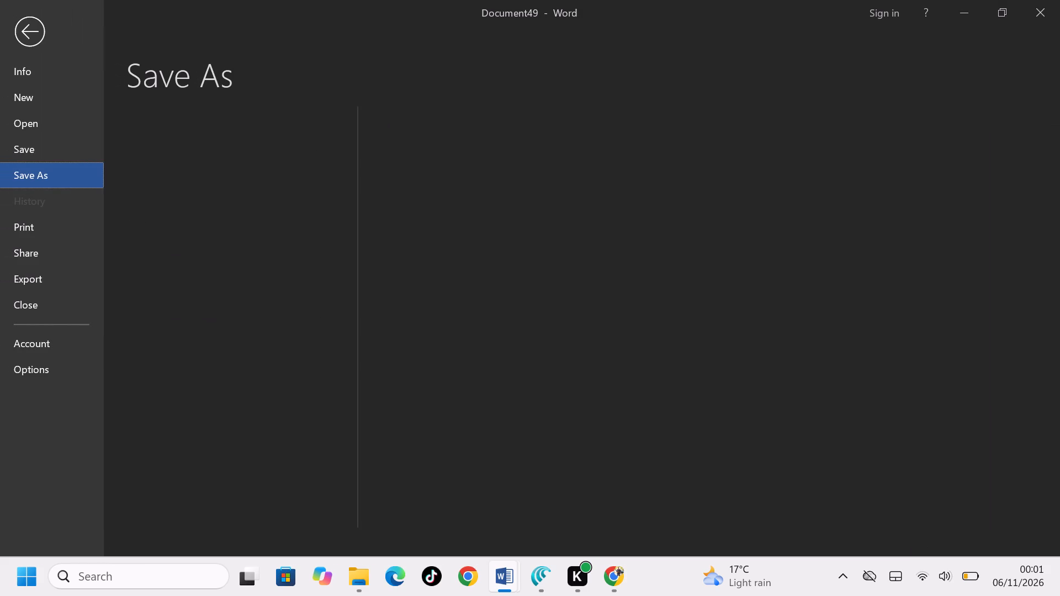
double_click(511, 132)
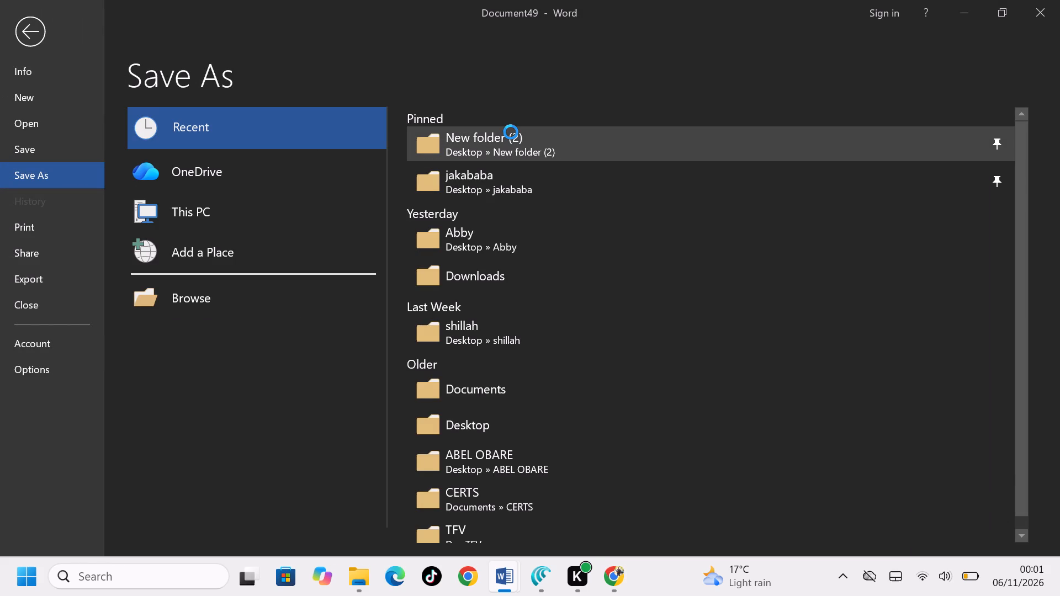
key(Right)
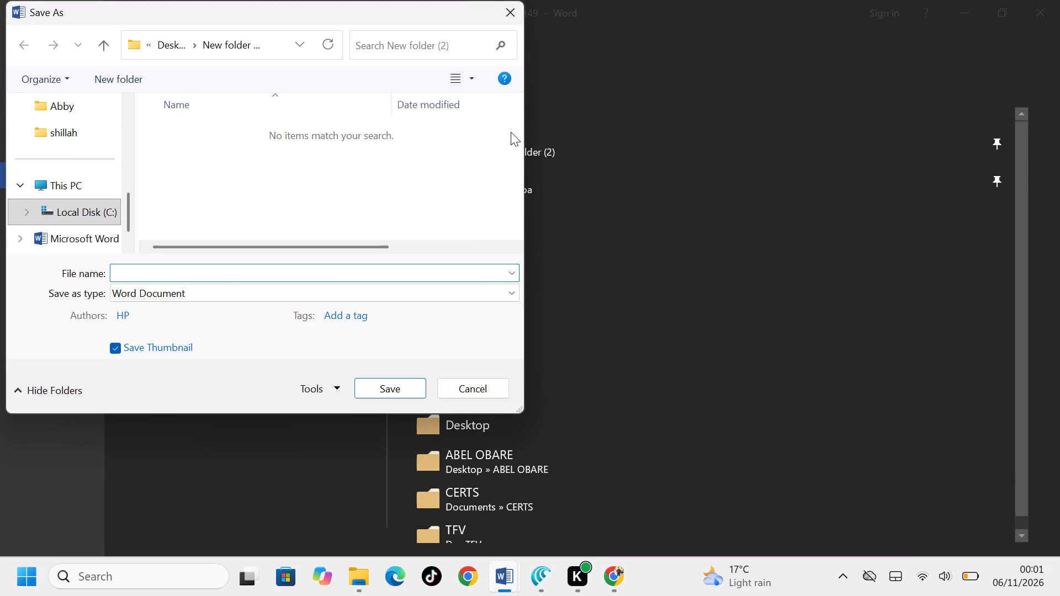
key(ctrl+v)
click(442, 291)
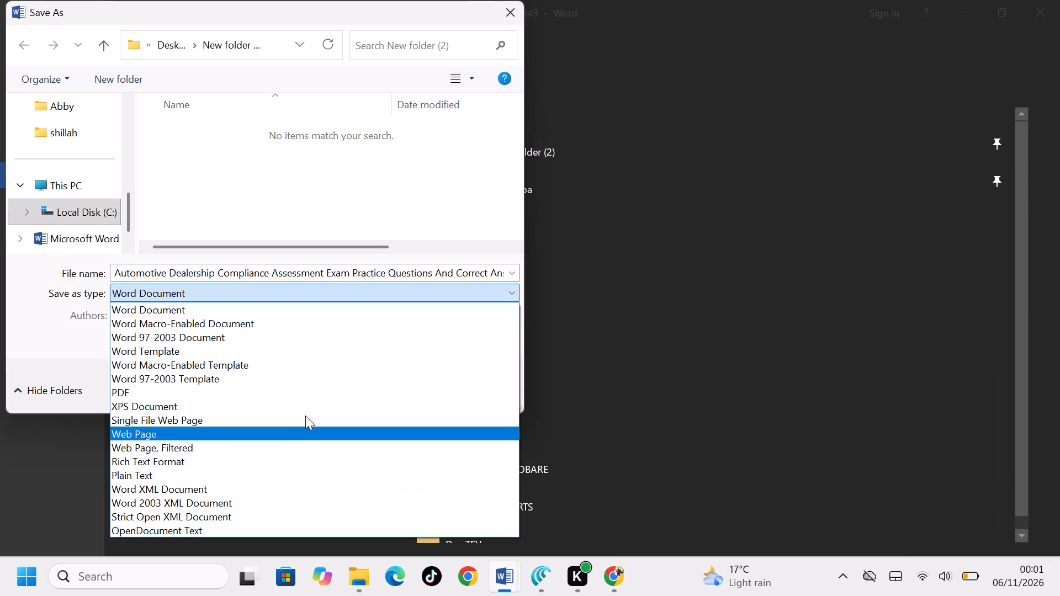
click(327, 395)
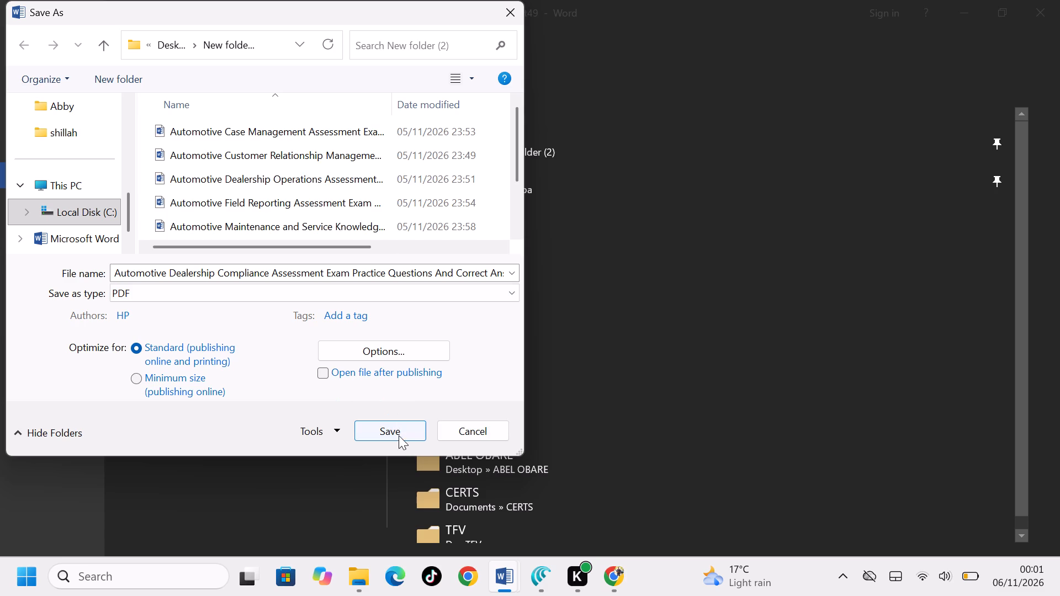
click(399, 429)
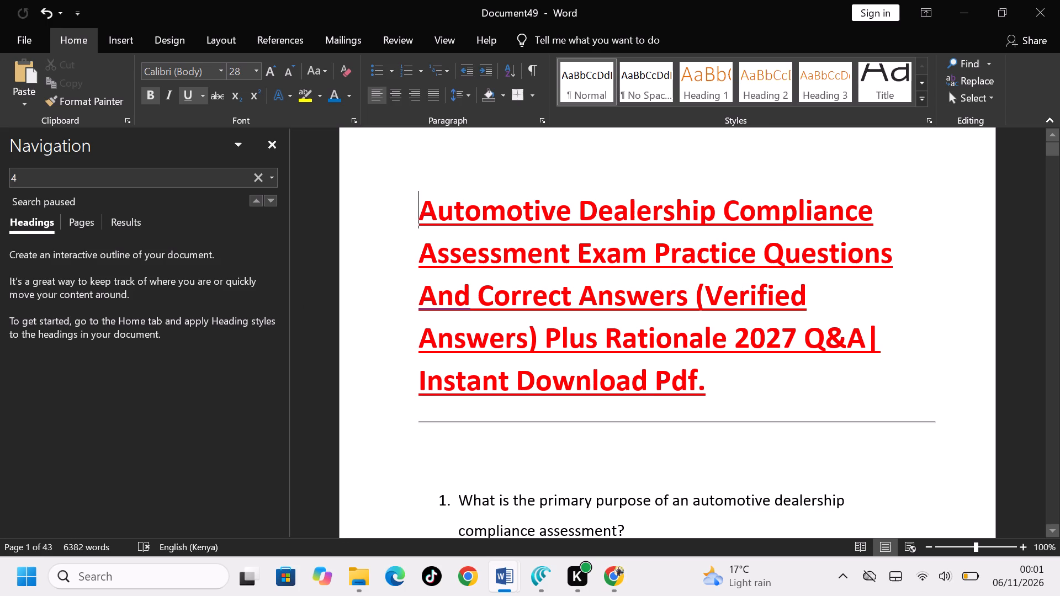
Close the separate Automotive Dealership Compliance document without saving its changes.
click(1059, 8)
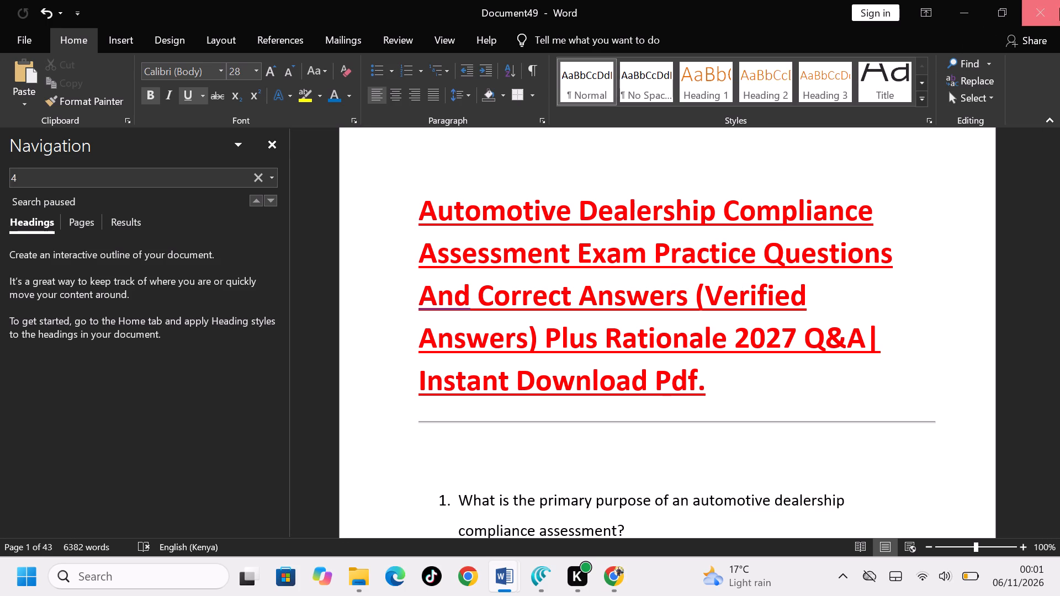
click(544, 310)
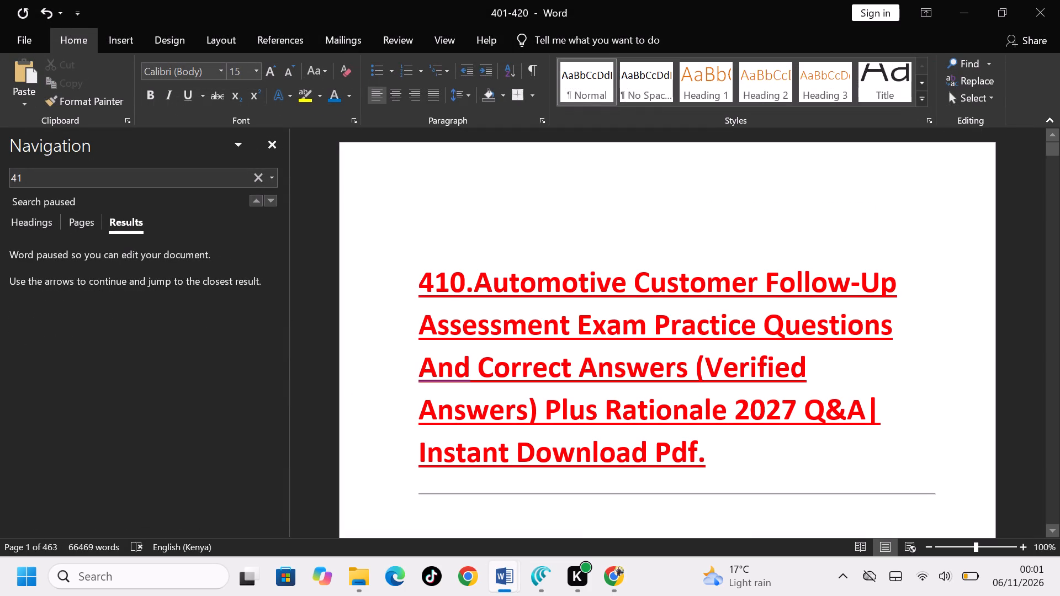
Check the saved PDFs in New folder (2) in File Explorer and return to the 401-420 document in Word.
click(355, 563)
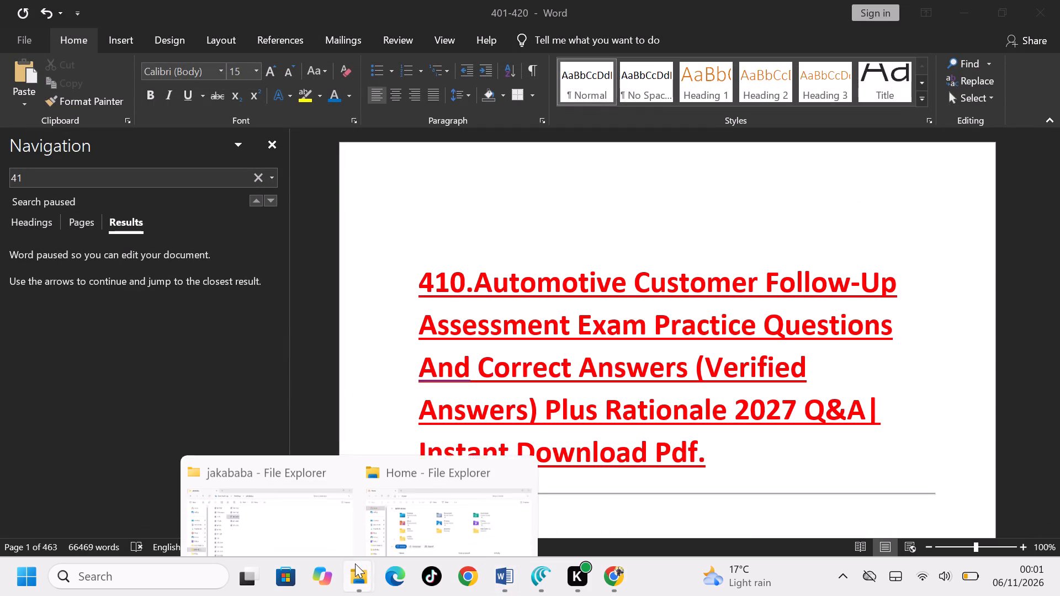
click(336, 501)
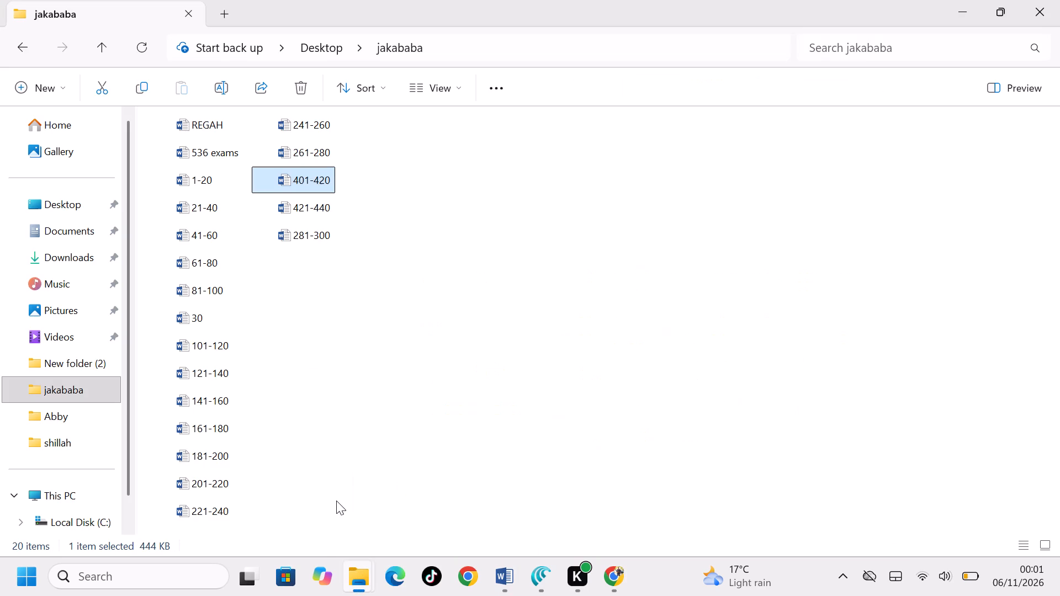
double_click(88, 364)
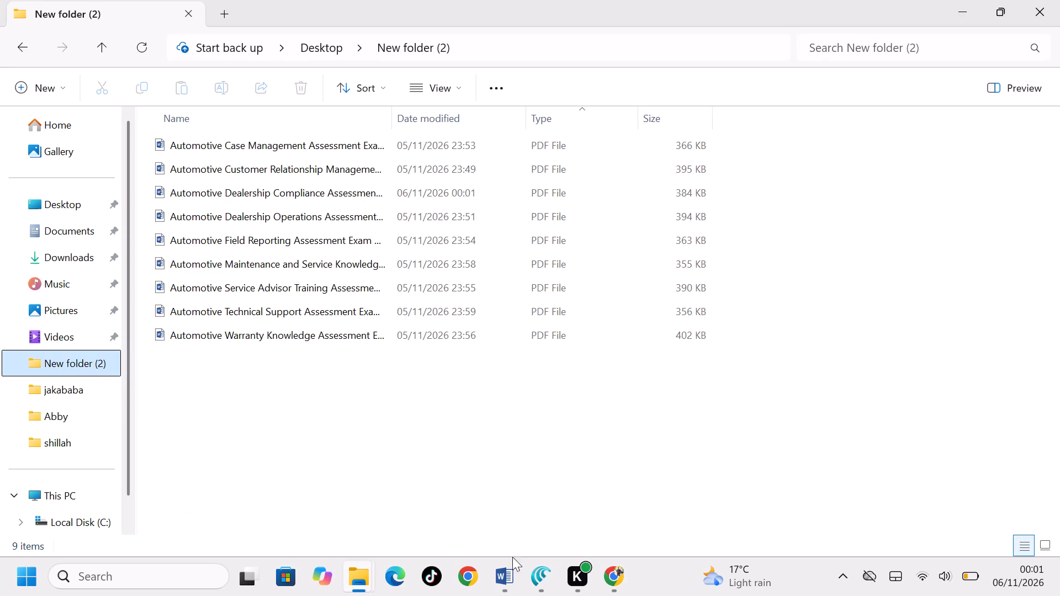
click(498, 567)
click(635, 510)
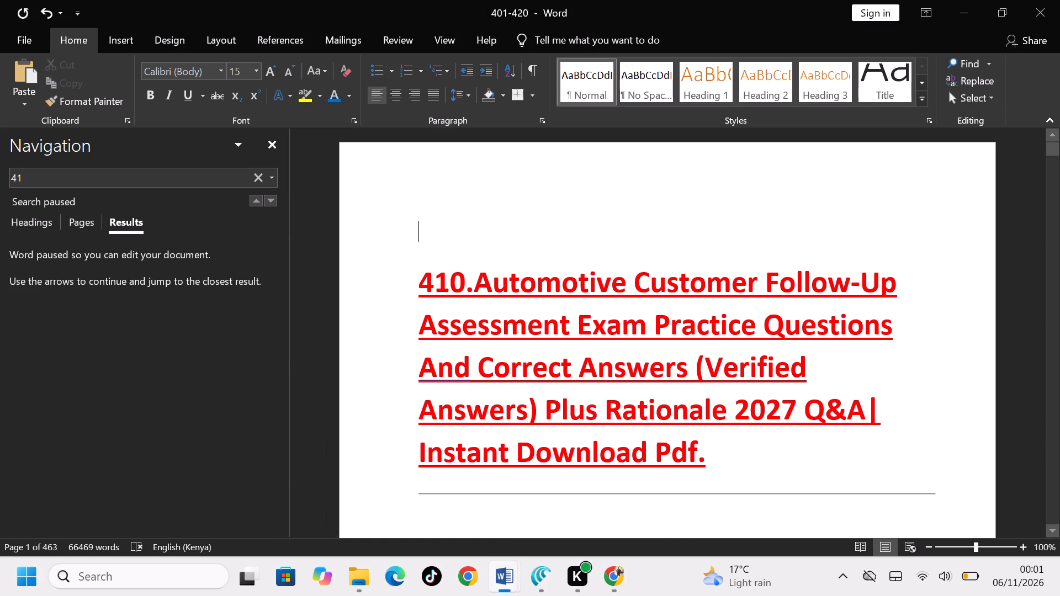
Delete the empty line above the 410 Automotive Customer Follow-Up heading in the 401-420 document.
key(BackSpace)
key(BackSpace)
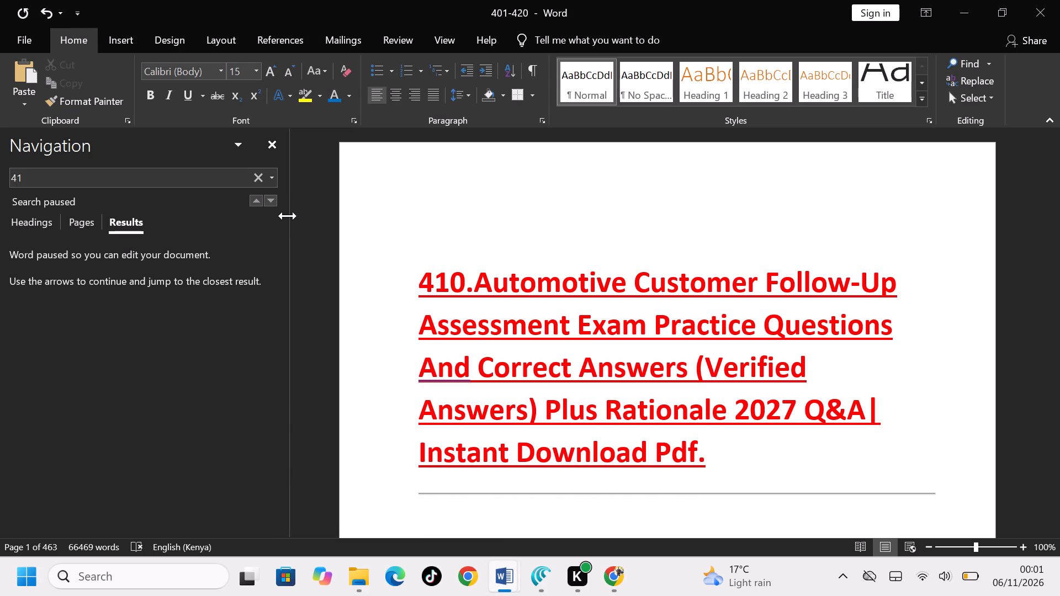
key(BackSpace)
key(Delete)
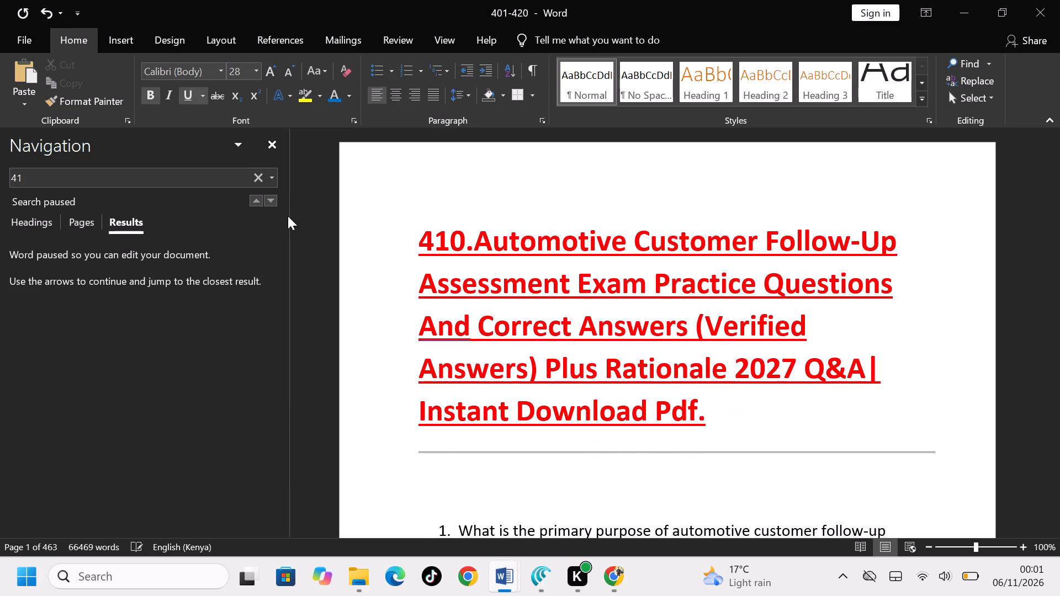
Move the whole 410 Automotive Customer Follow-Up section, from its heading through its last rationale, out of 401-420 into a new blank document.
click(271, 195)
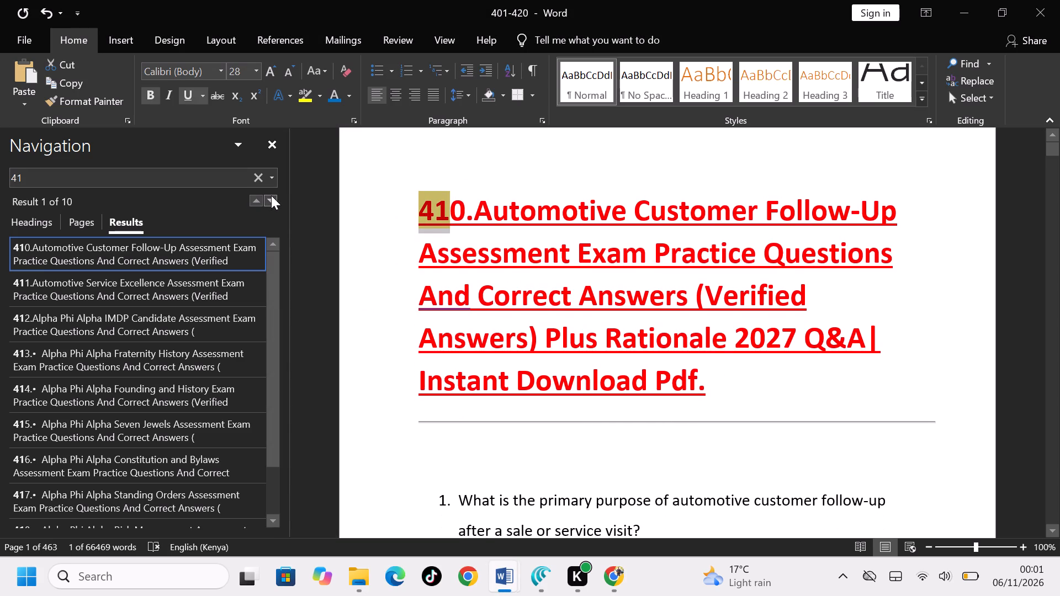
click(271, 195)
scroll(506, 233, up, 1)
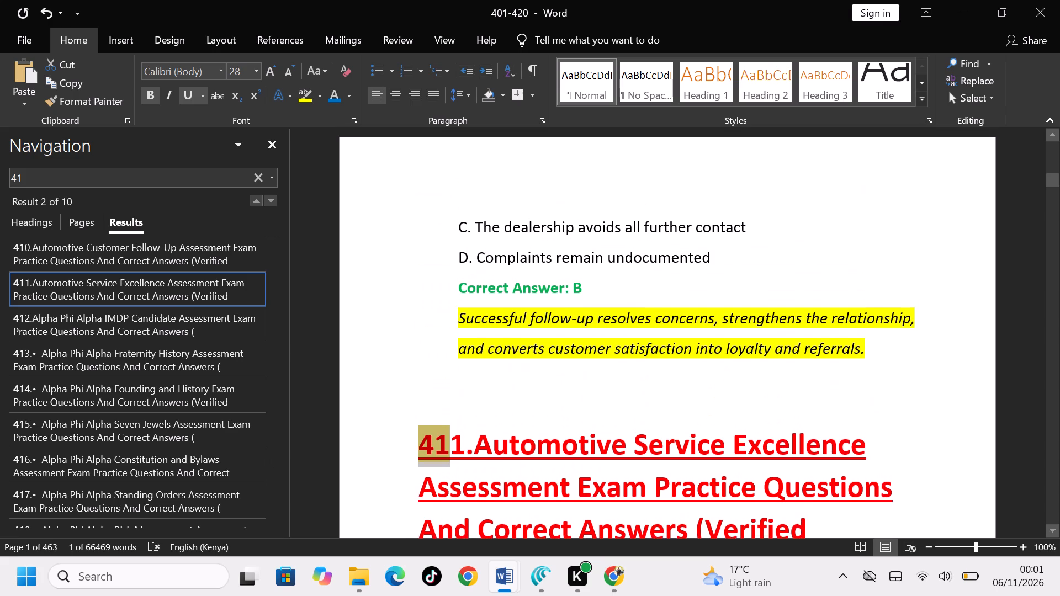
click(909, 352)
drag(909, 352, 793, 233)
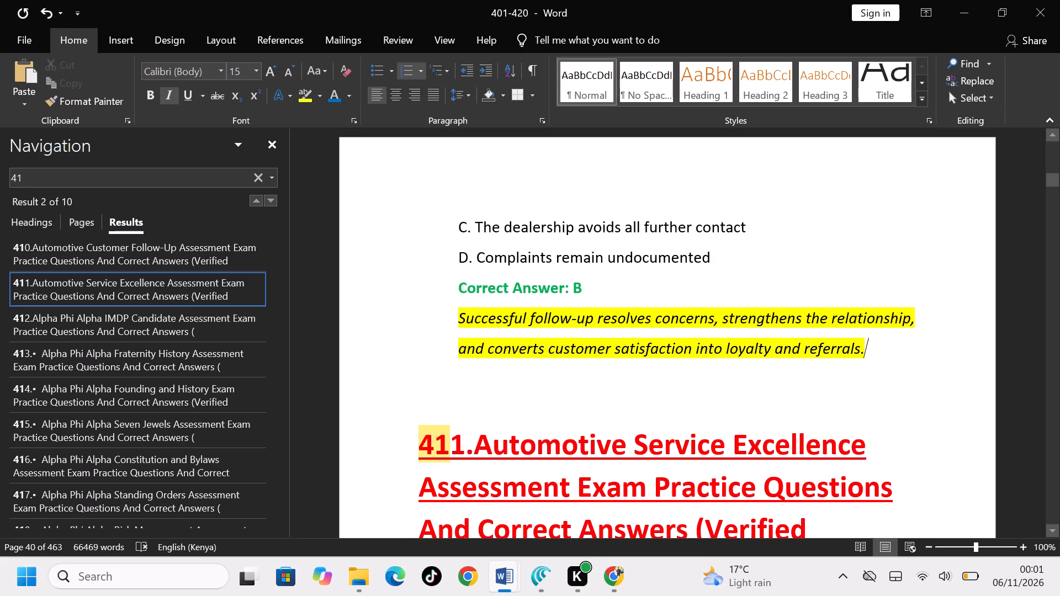
drag(793, 233, 516, 0)
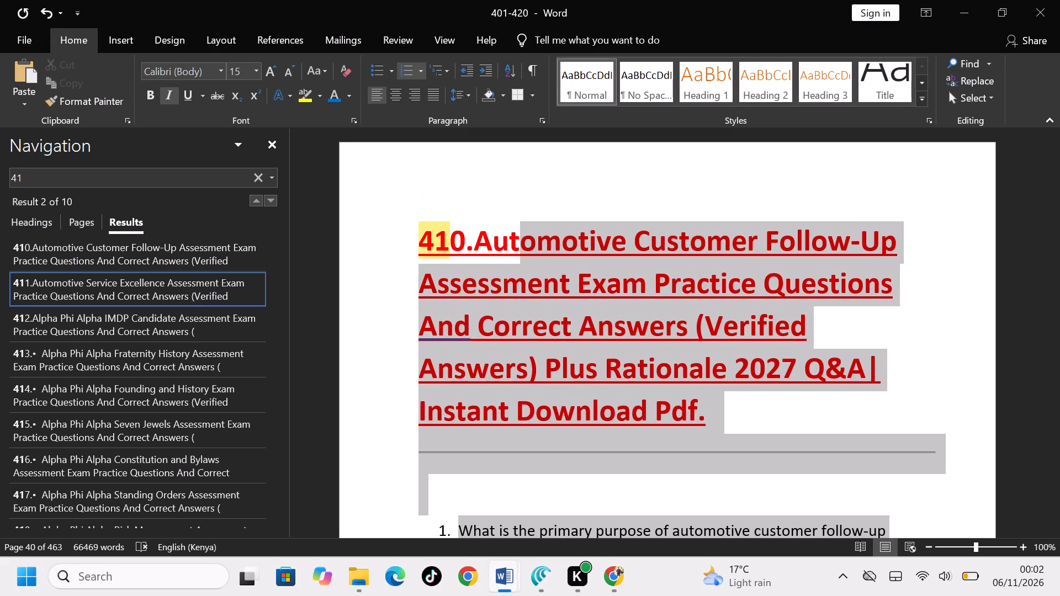
drag(516, 0, 226, 0)
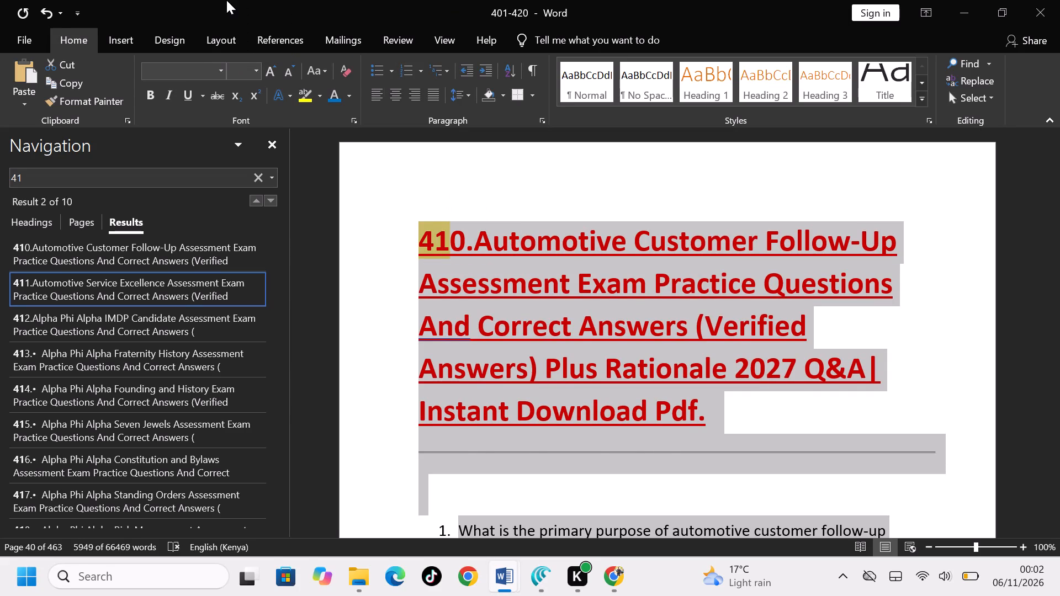
key(ctrl+x)
key(ctrl+n)
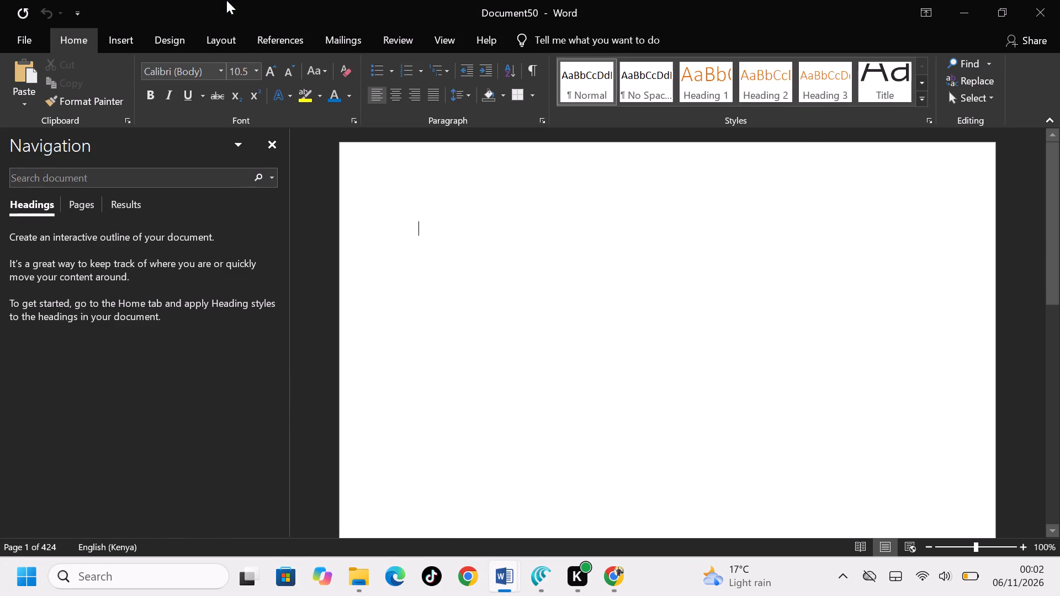
key(ctrl+v)
Cut the number "410." from the start of the Automotive Customer Follow-Up title in the new document.
click(175, 182)
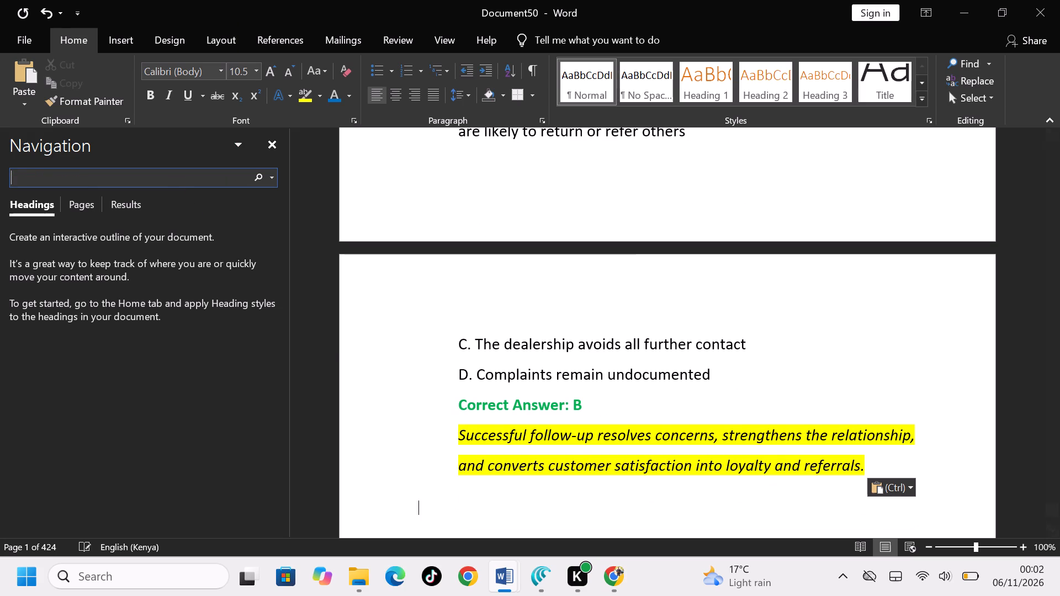
key(4)
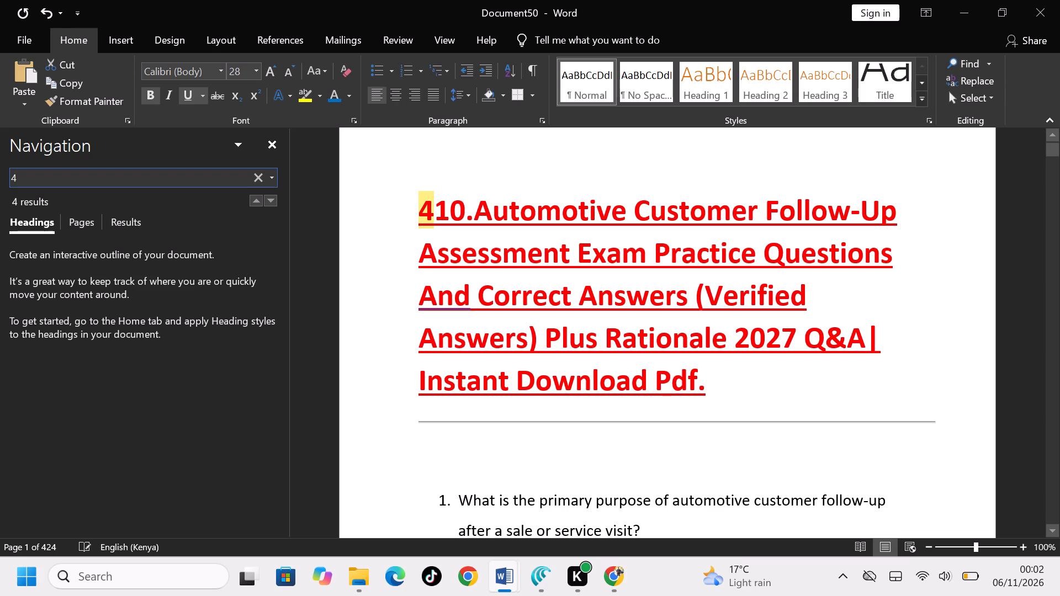
click(480, 215)
drag(480, 215, 354, 214)
key(ctrl+x)
Save the Automotive Customer Follow-Up document as a PDF in New folder (2), appending "410." to the suggested file name.
key(ctrl+s)
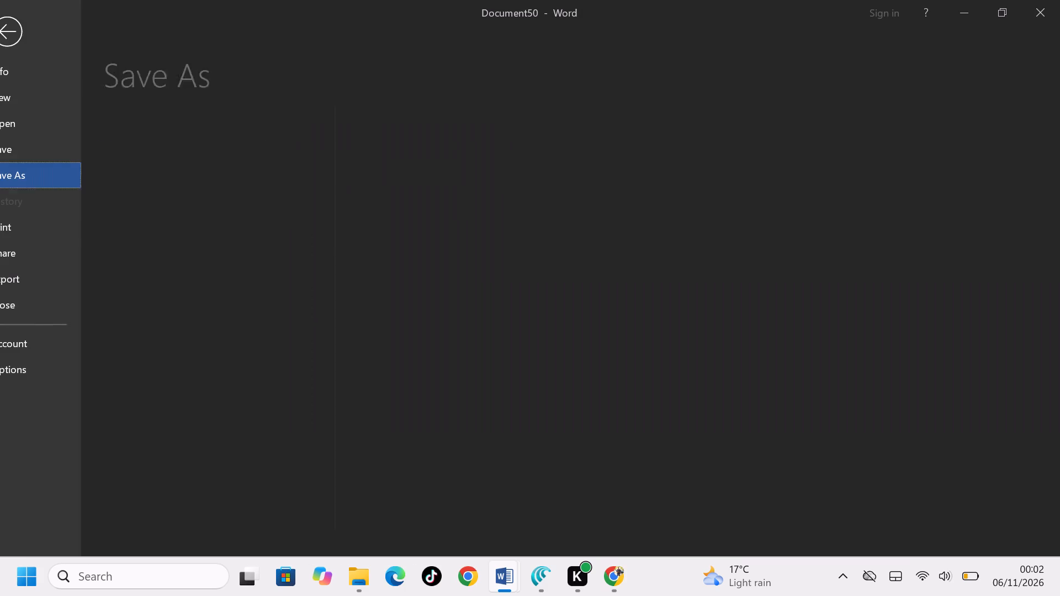
click(503, 125)
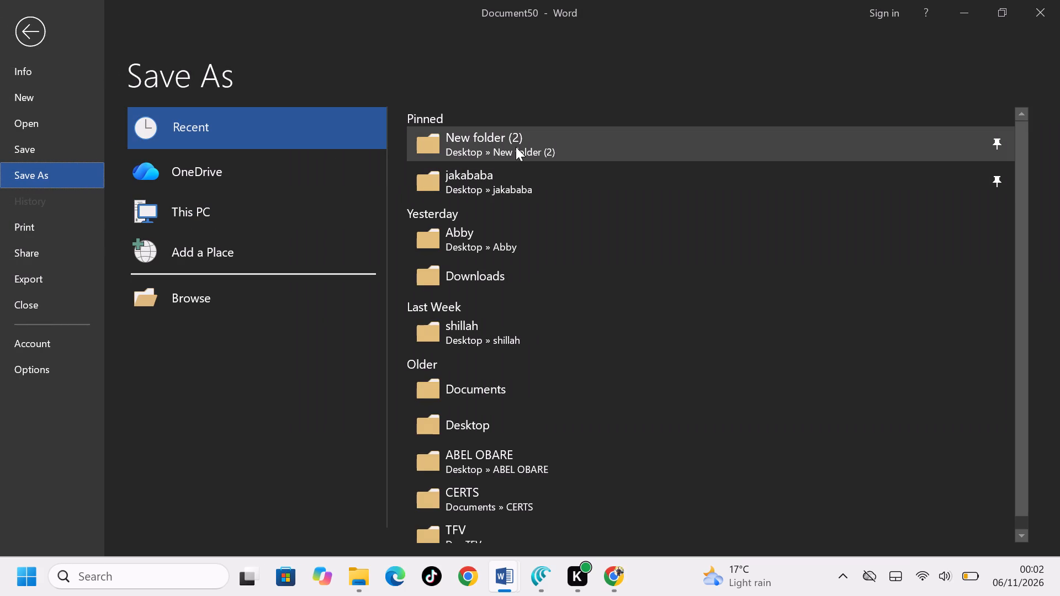
double_click(516, 147)
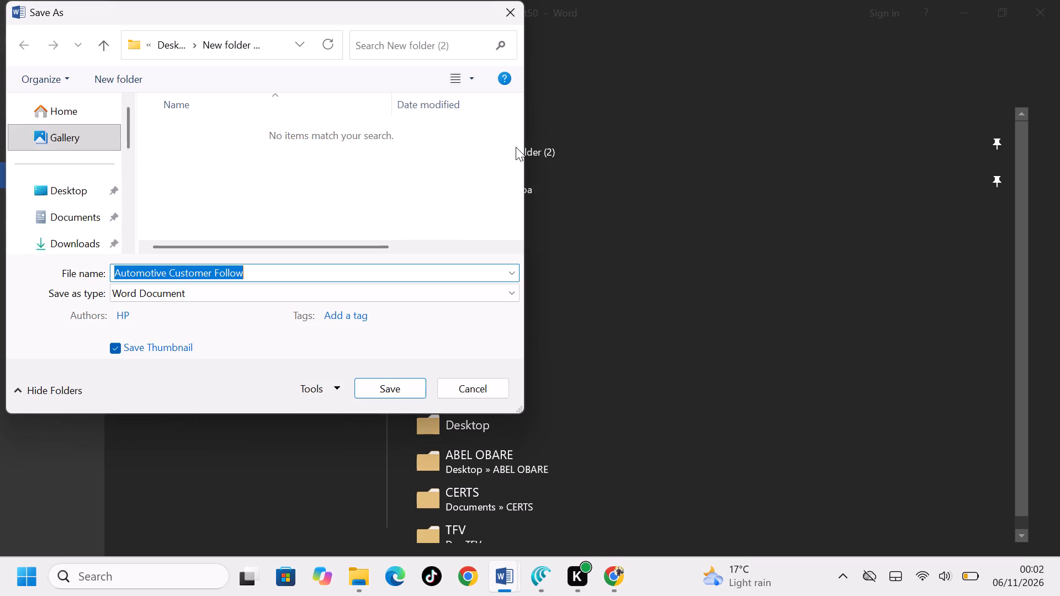
key(Right)
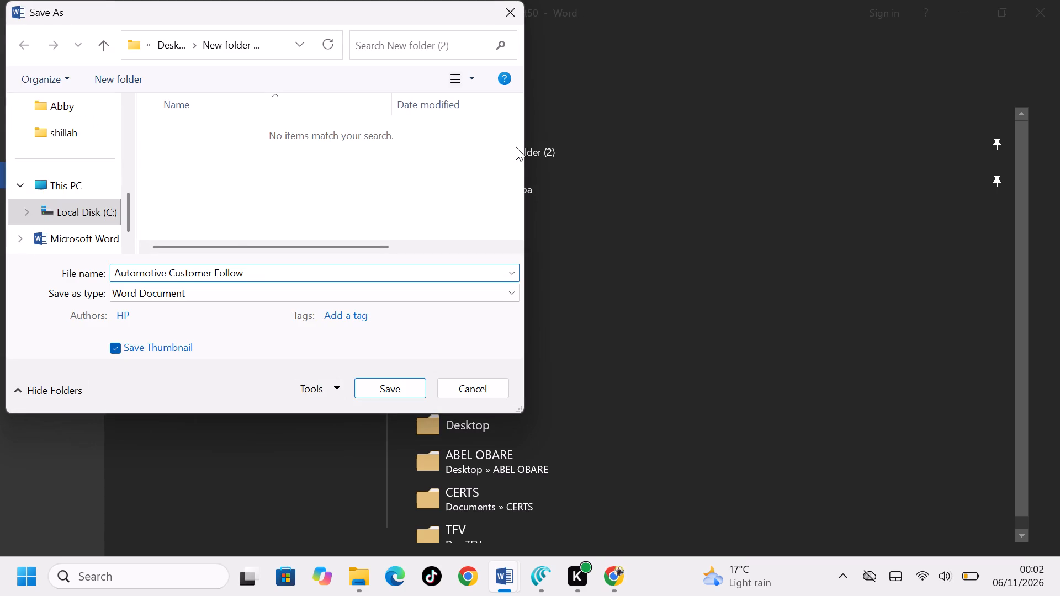
key(ctrl+v)
click(307, 290)
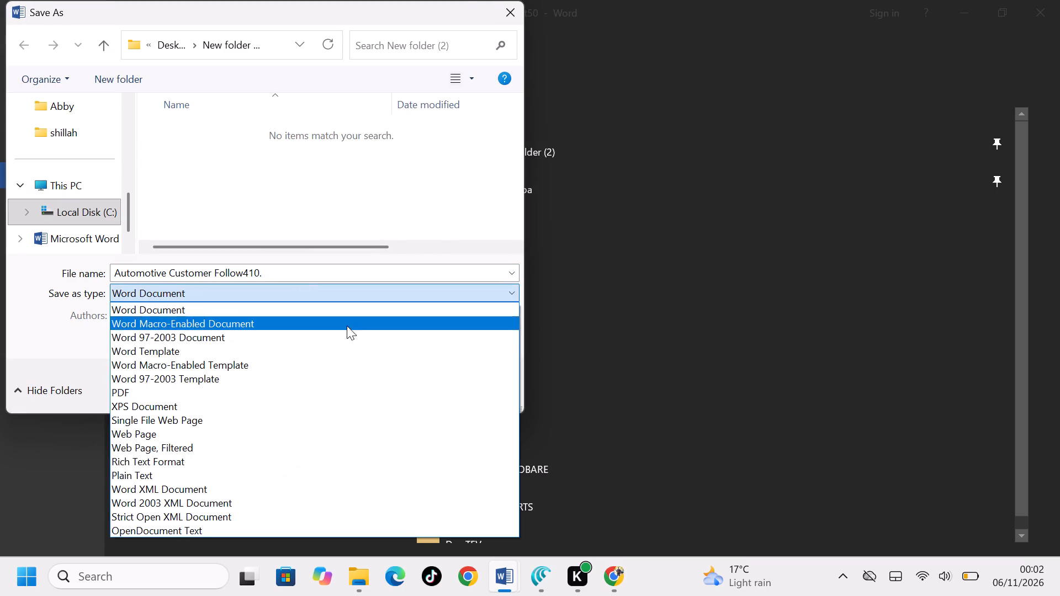
click(254, 392)
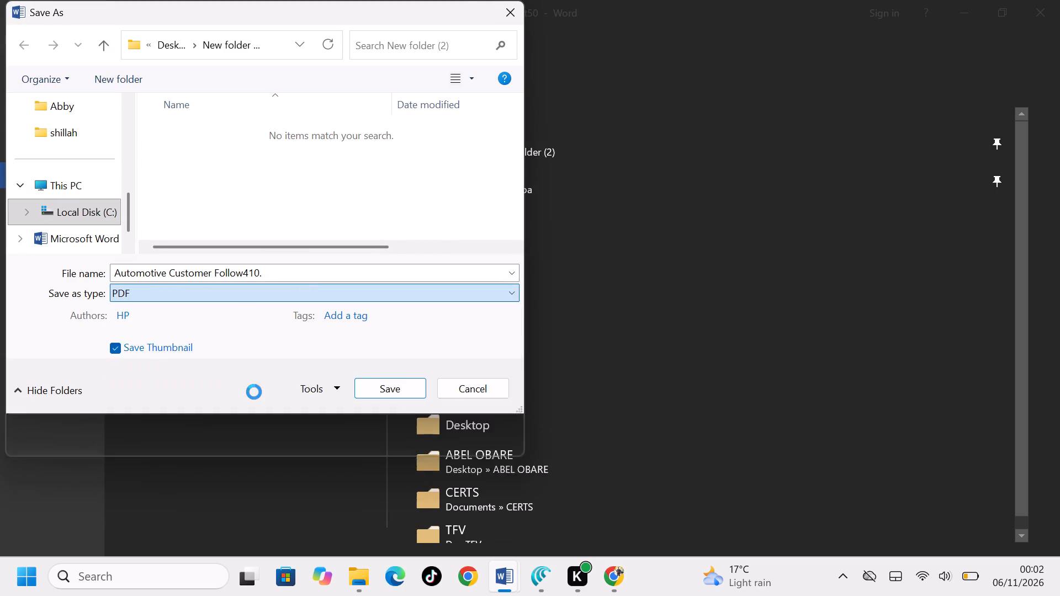
click(388, 428)
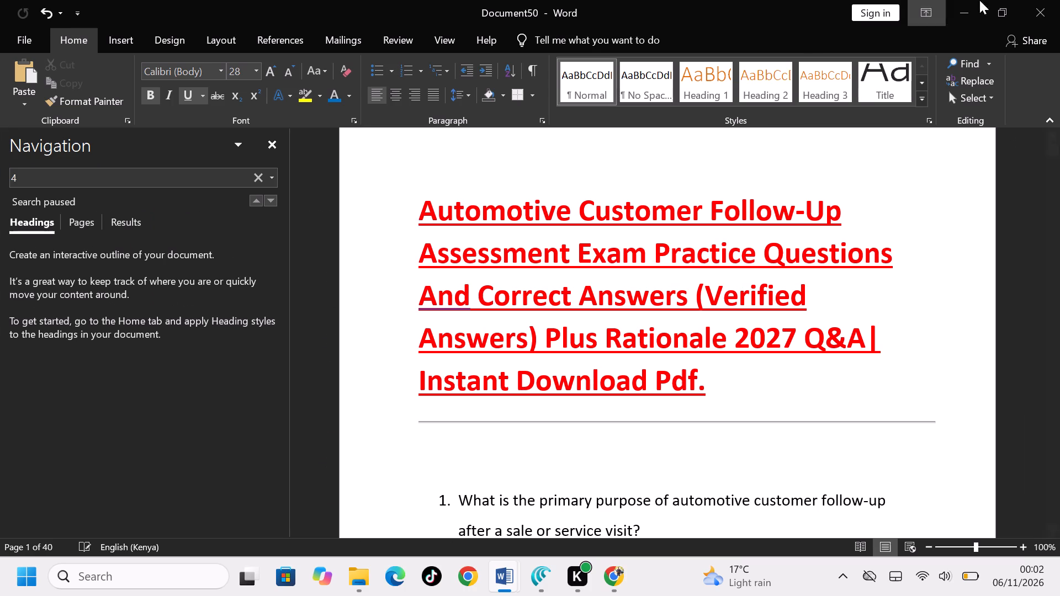
Close the separate Automotive Customer Follow-Up document without saving its changes.
click(1054, 0)
click(529, 313)
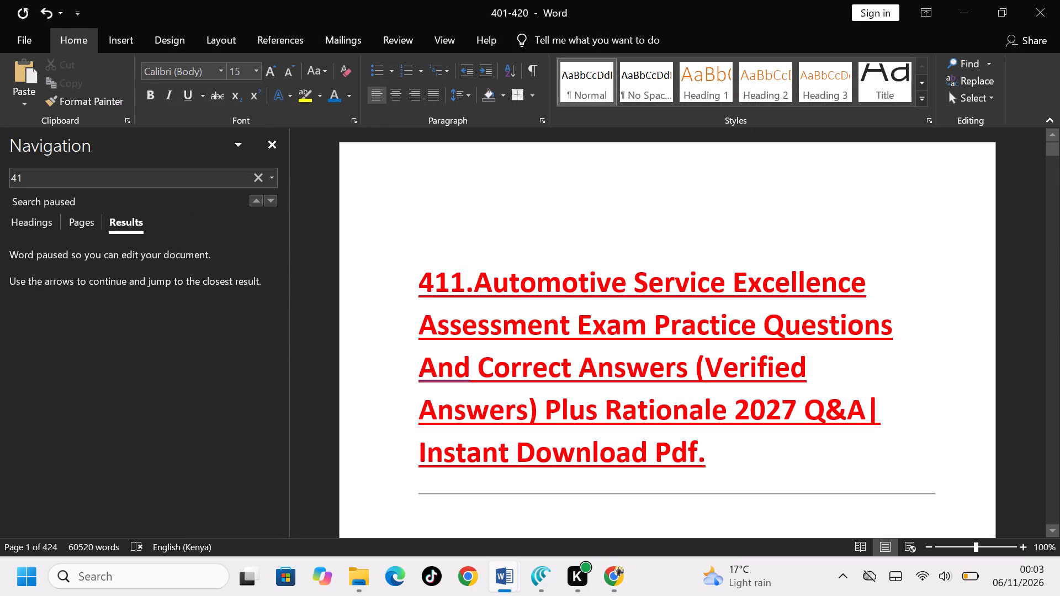
Delete the empty line above the 411 Automotive Service Excellence heading in the 401-420 document.
key(BackSpace)
key(BackSpace)
key(Delete)
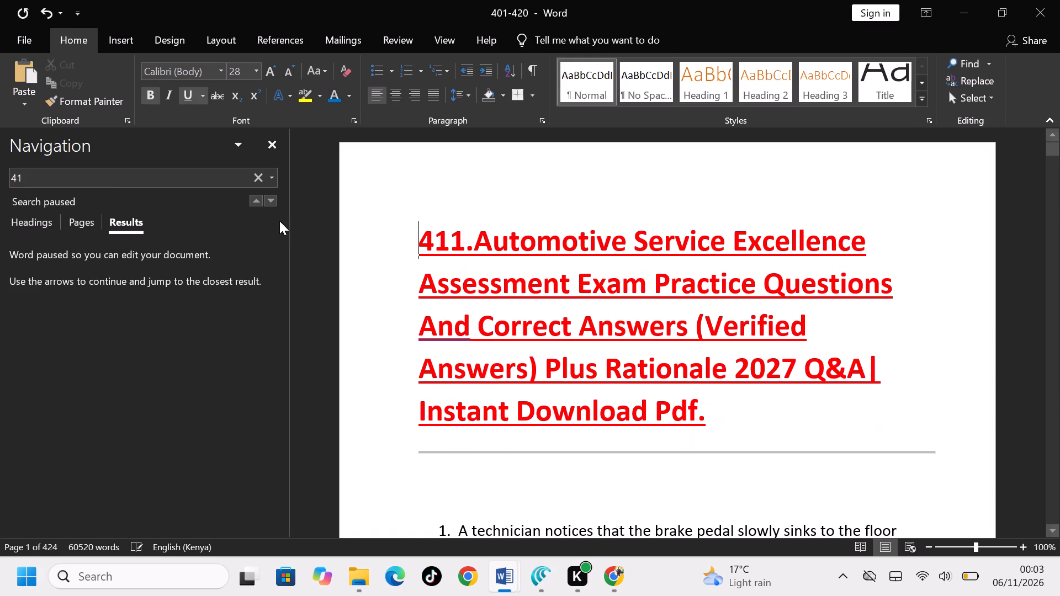
Move the whole 411 Automotive Service Excellence section, from its heading through its last rationale, out of 401-420 into a new blank document.
click(264, 200)
click(264, 200)
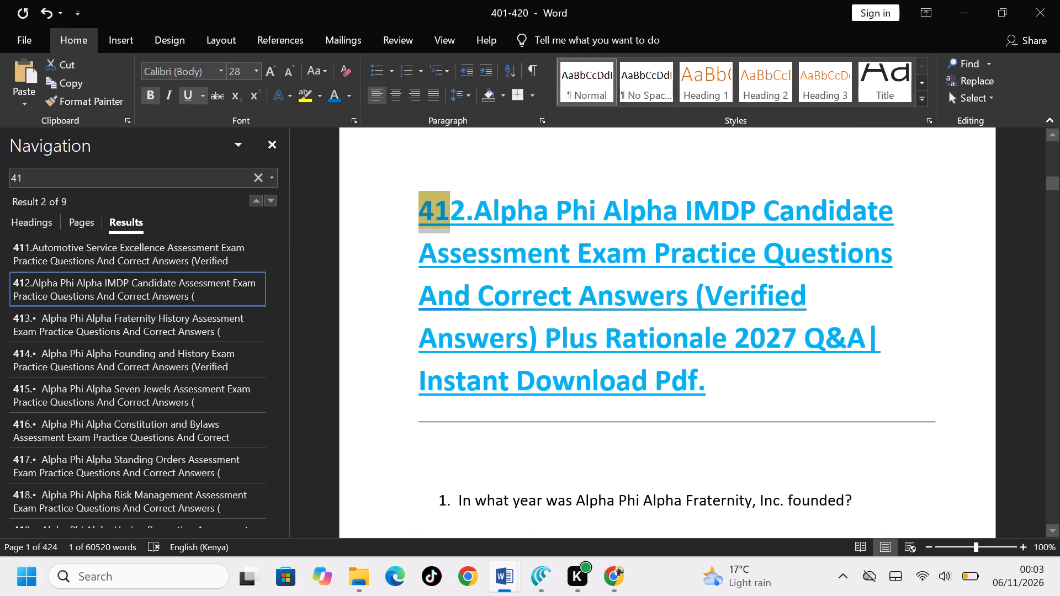
scroll(583, 284, up, 2)
click(855, 434)
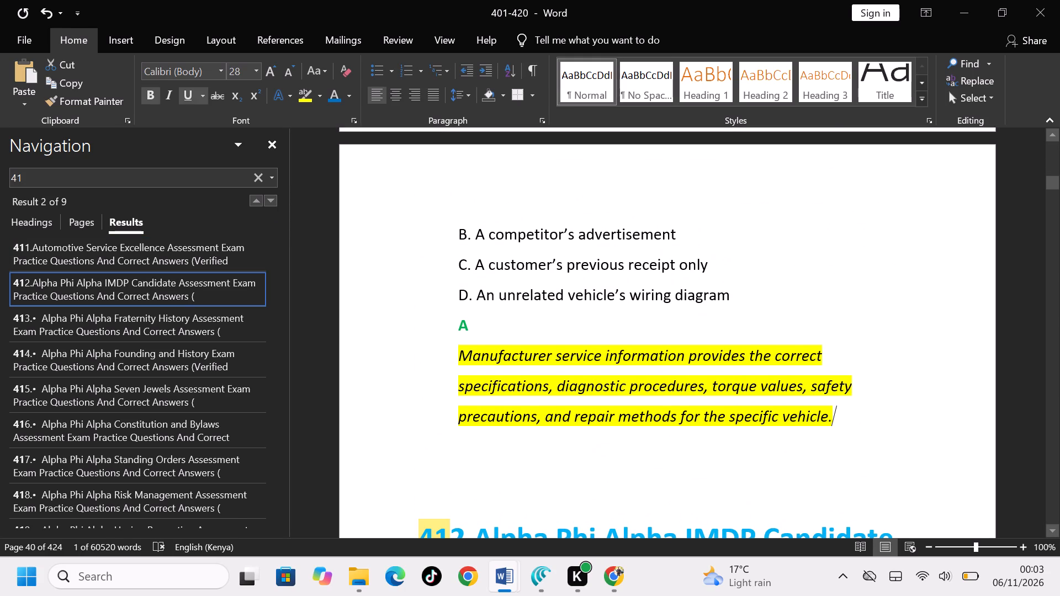
drag(855, 434, 274, 0)
key(ctrl+x)
key(ctrl+n)
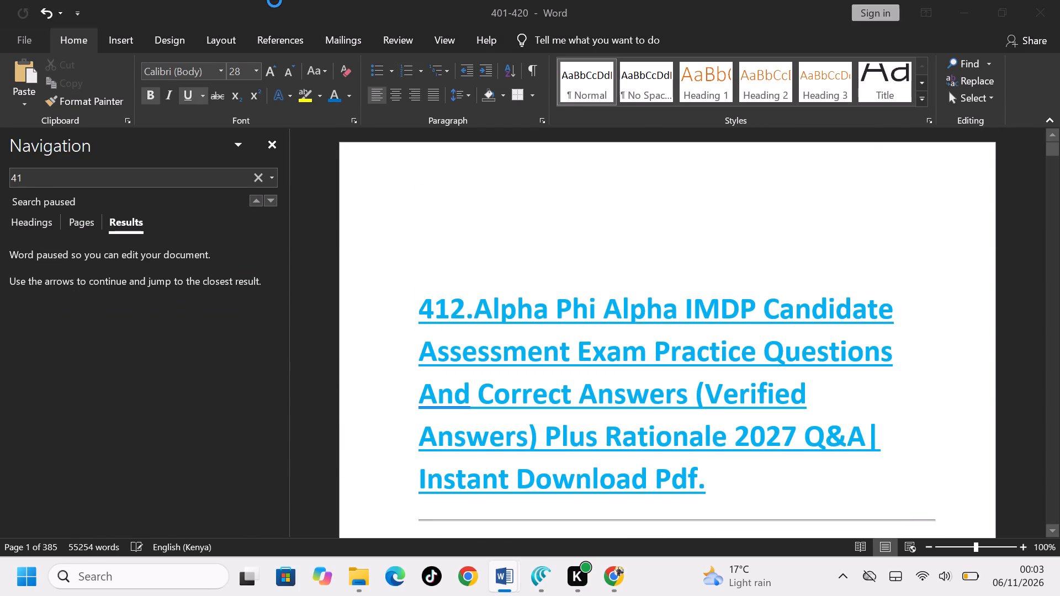
key(ctrl+v)
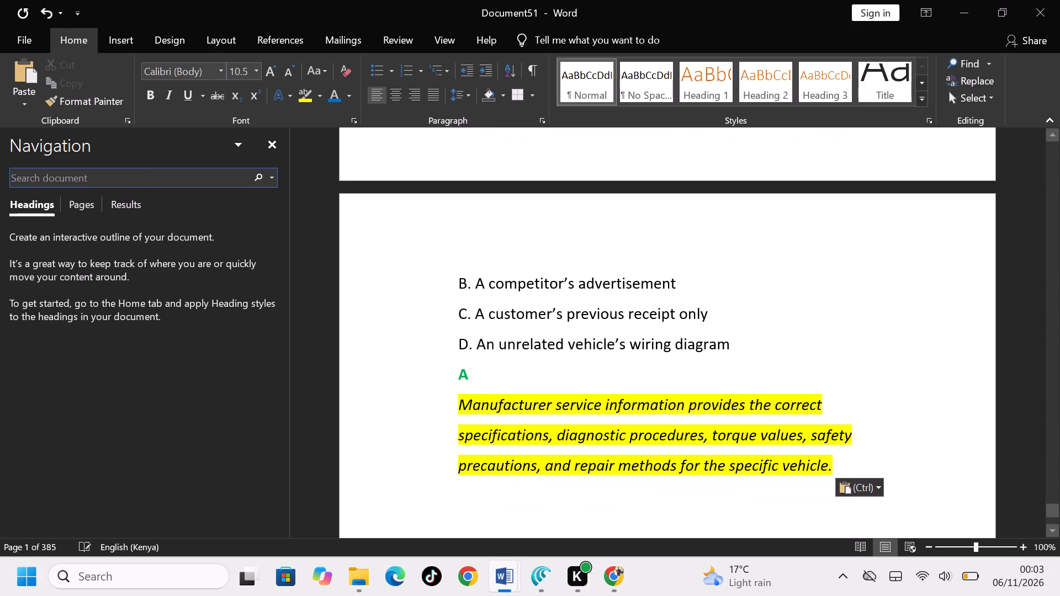
Cut the number "411." from the start of the Automotive Service Excellence title in the new document.
click(136, 174)
key(4)
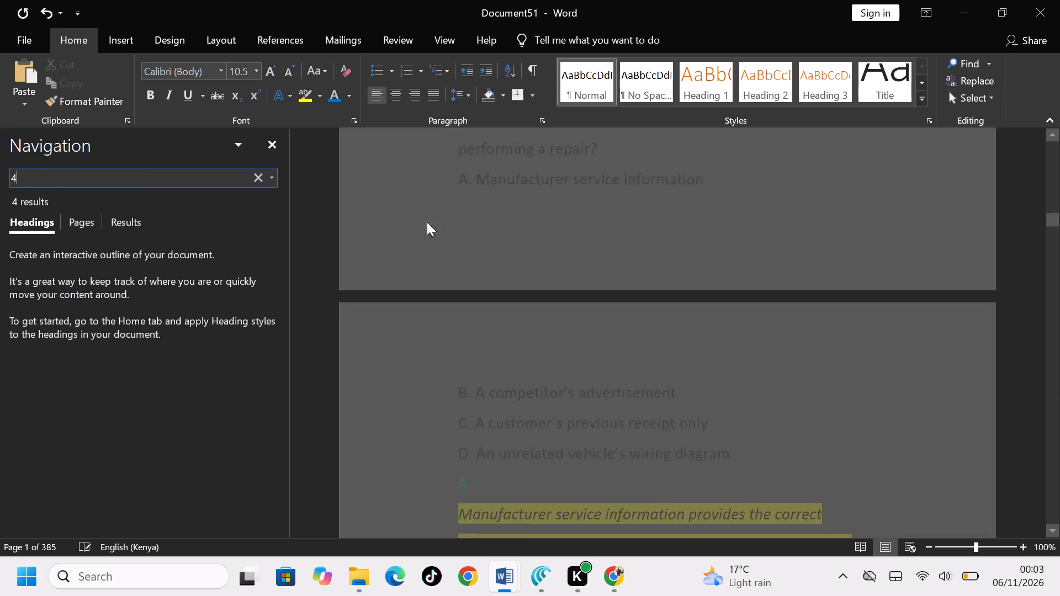
click(418, 204)
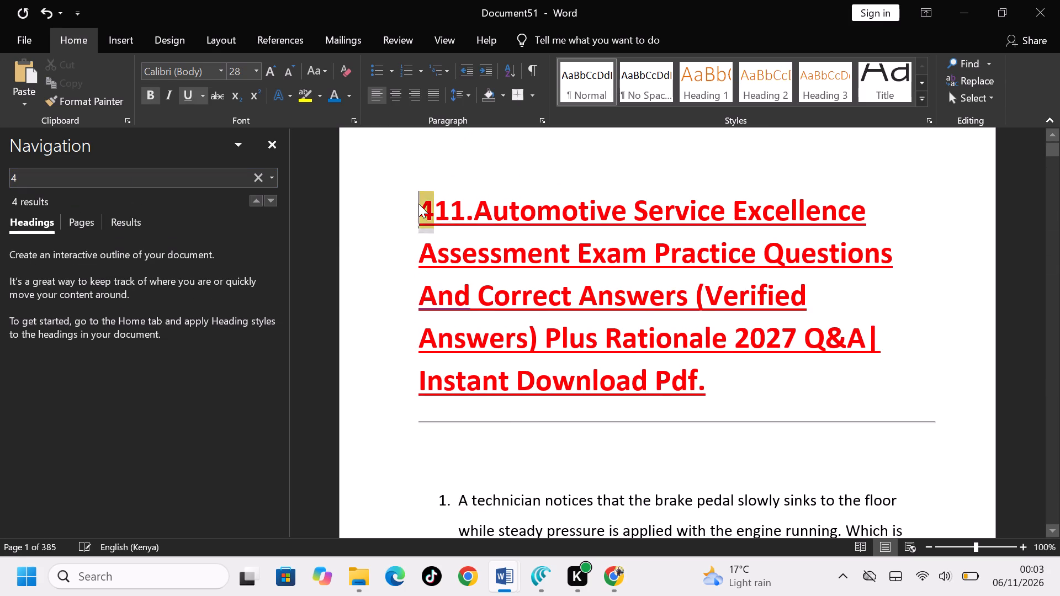
drag(418, 204, 484, 195)
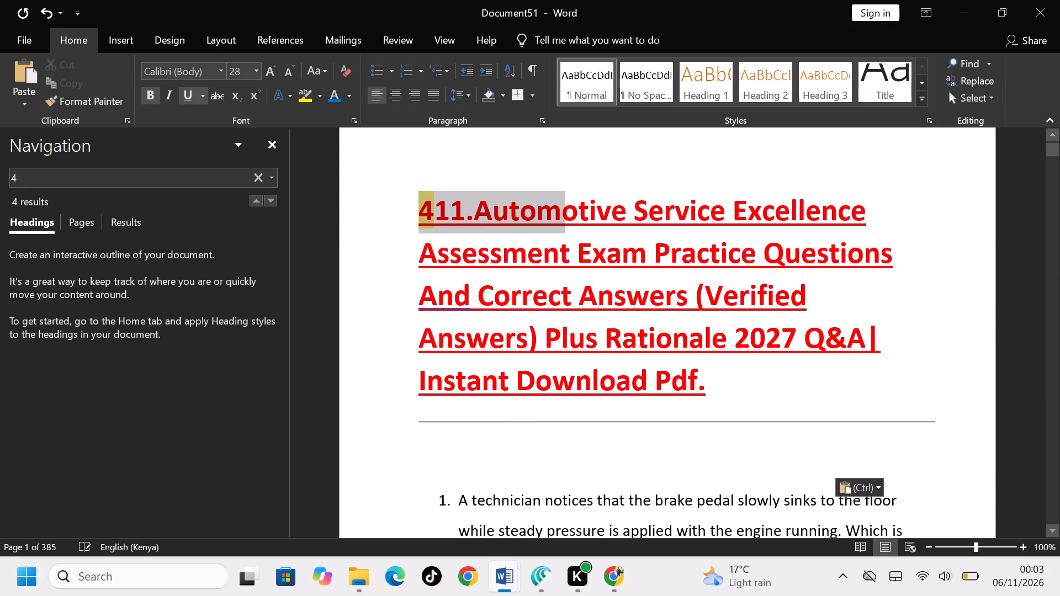
drag(484, 195, 474, 166)
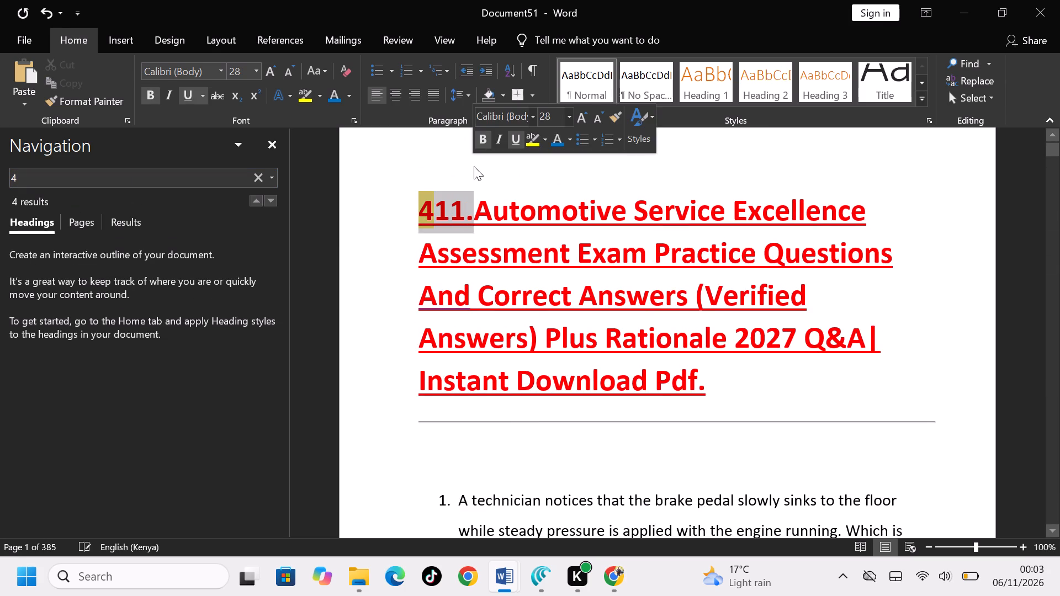
key(ctrl+x)
Save the Automotive Service Excellence document as a PDF in New folder (2), appending "411." to the suggested file name.
key(ctrl+s)
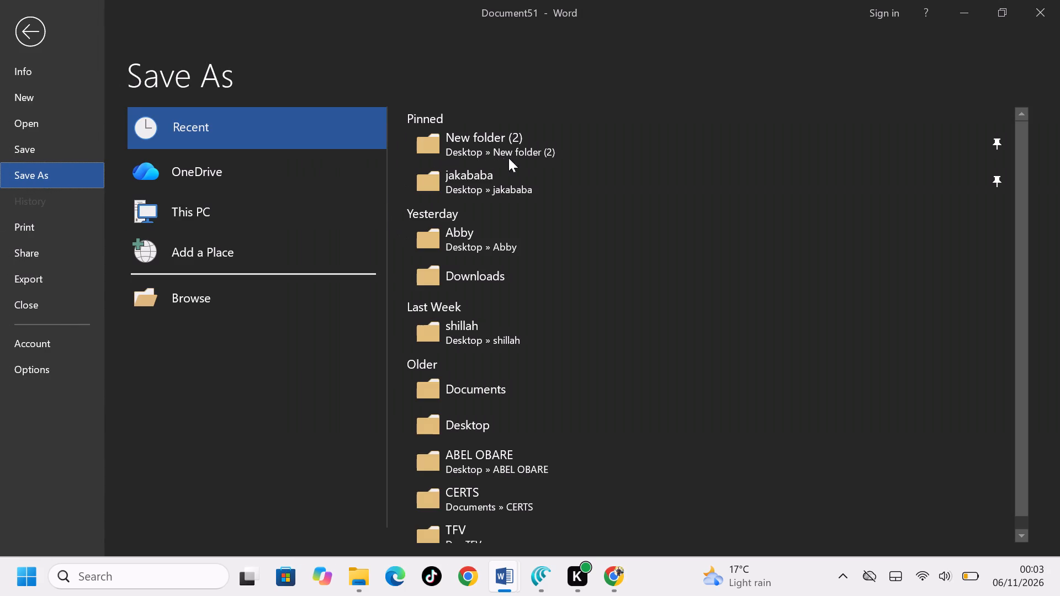
double_click(521, 161)
double_click(566, 146)
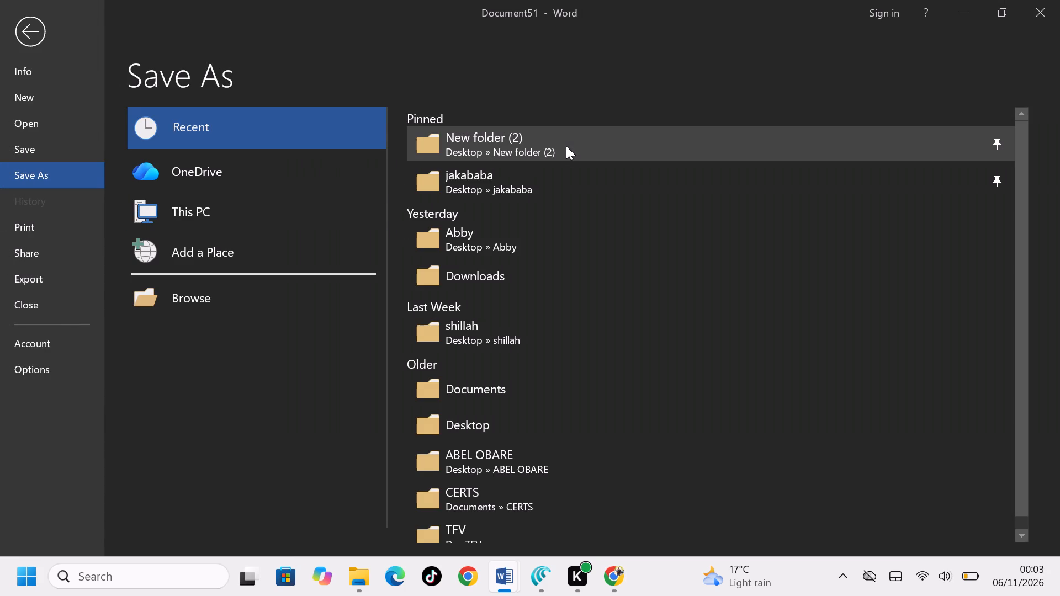
key(Right)
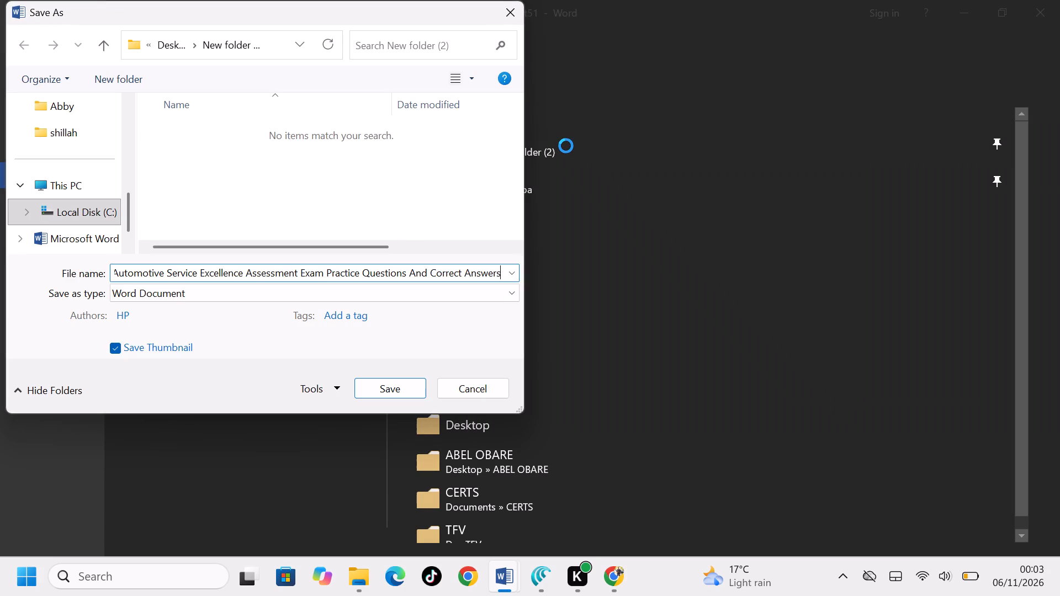
key(ctrl+v)
click(486, 290)
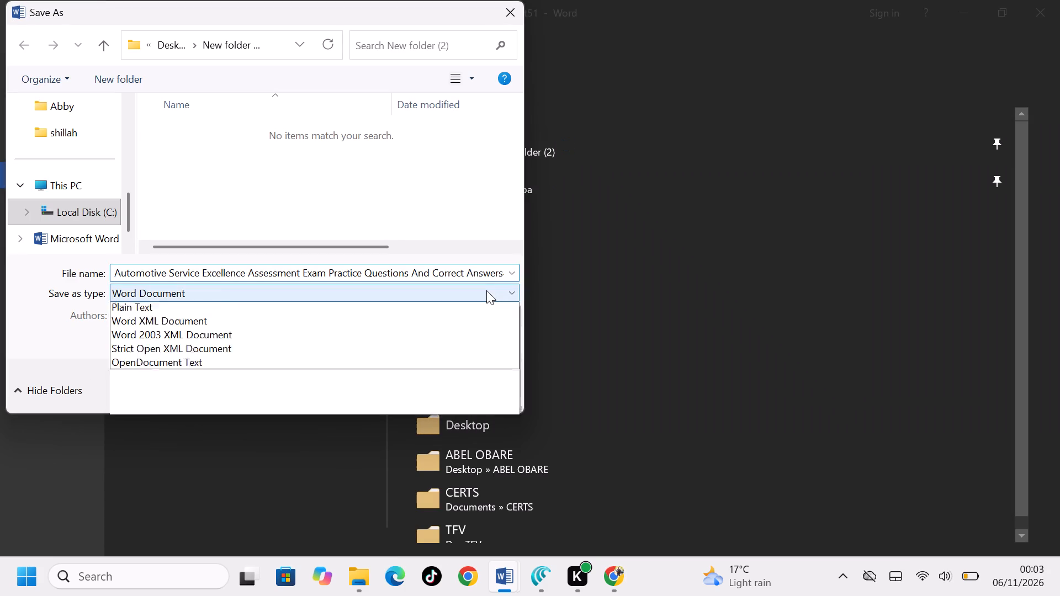
click(373, 389)
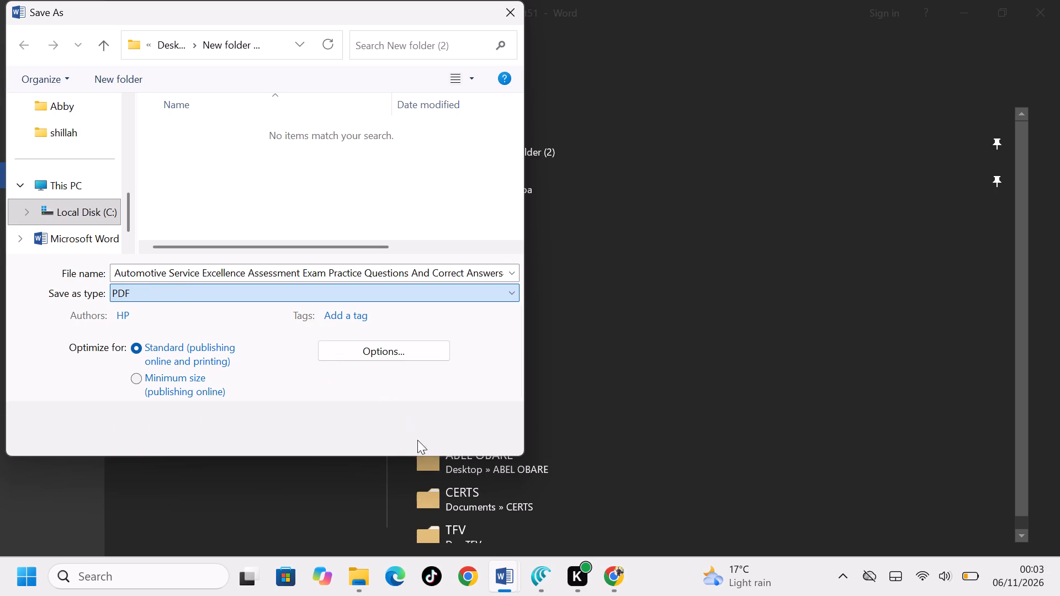
click(401, 432)
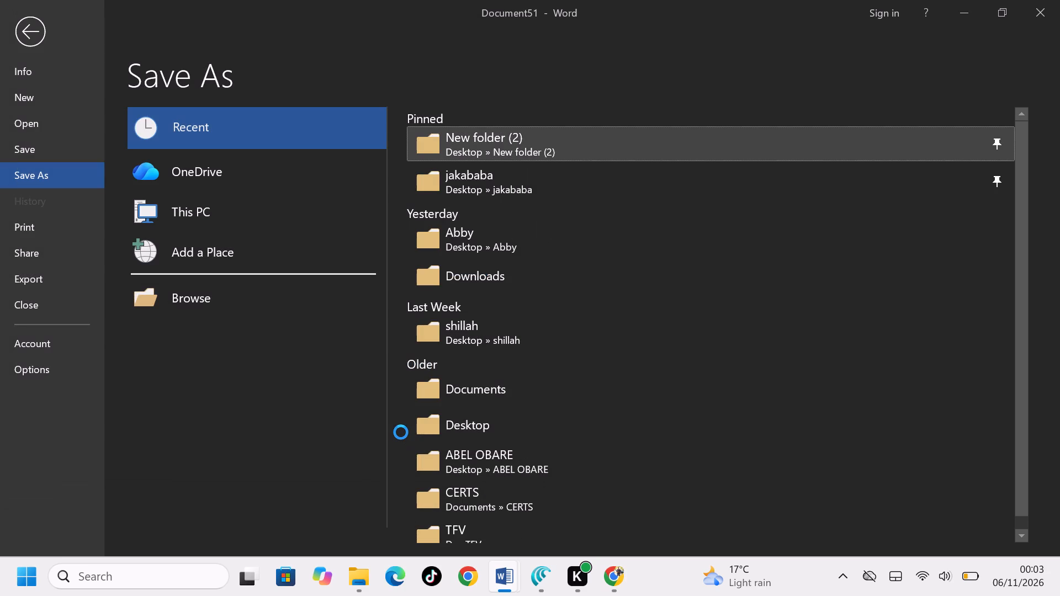